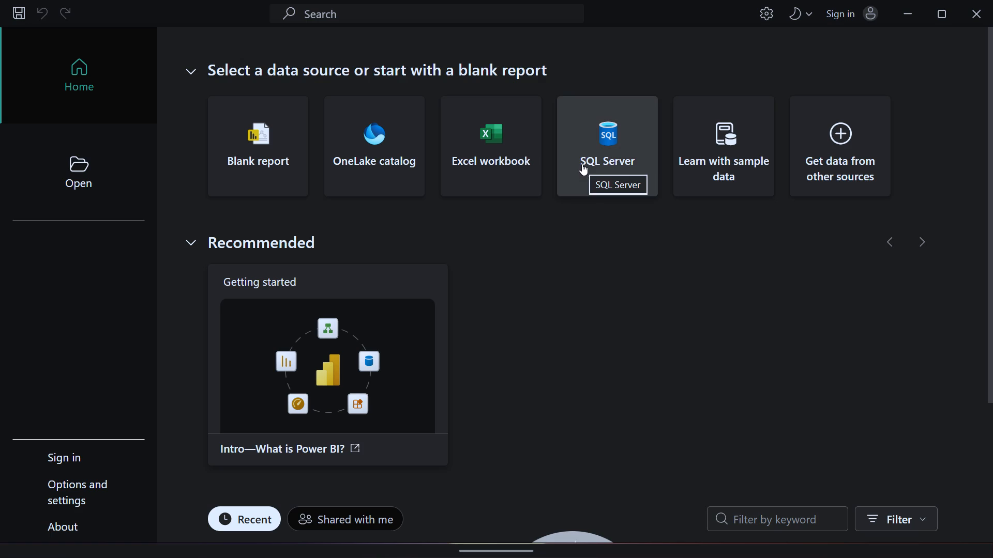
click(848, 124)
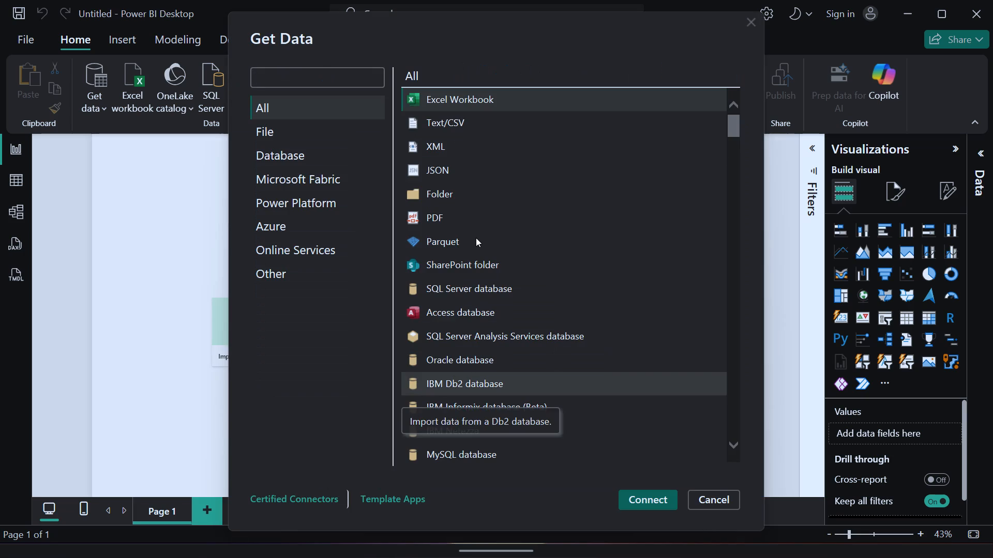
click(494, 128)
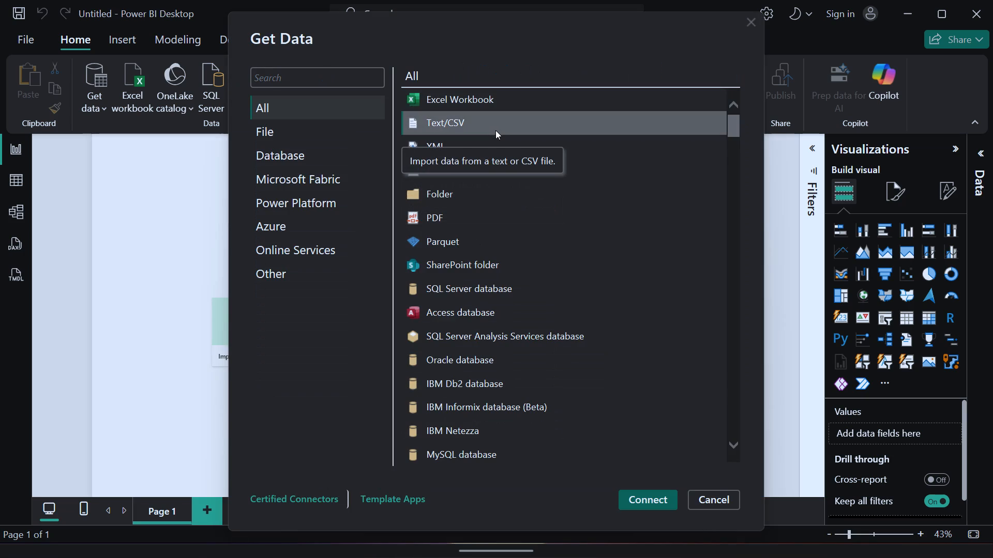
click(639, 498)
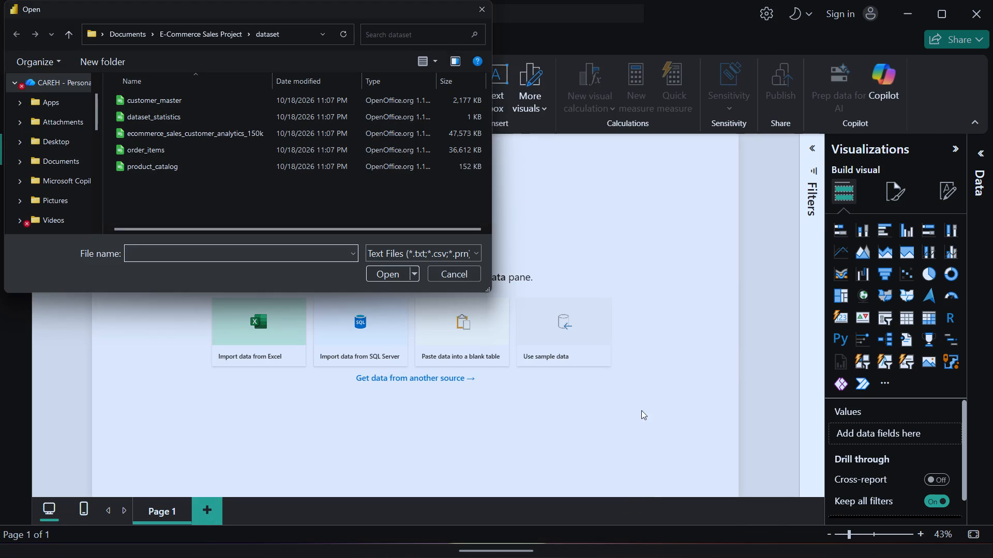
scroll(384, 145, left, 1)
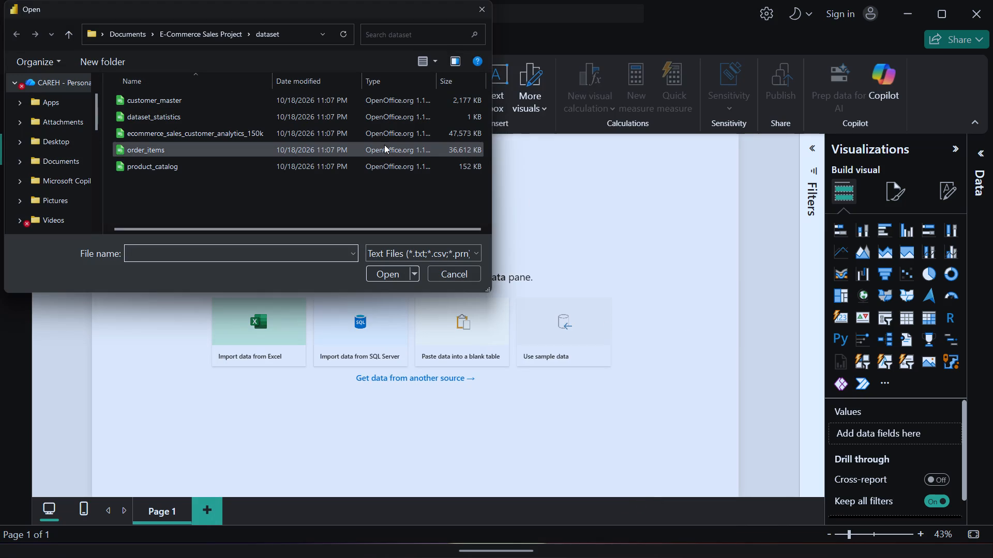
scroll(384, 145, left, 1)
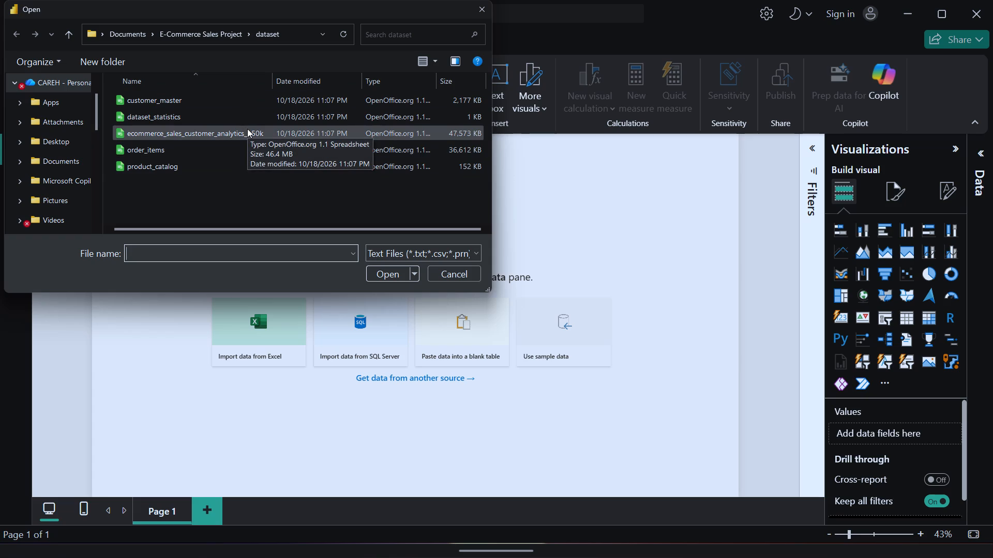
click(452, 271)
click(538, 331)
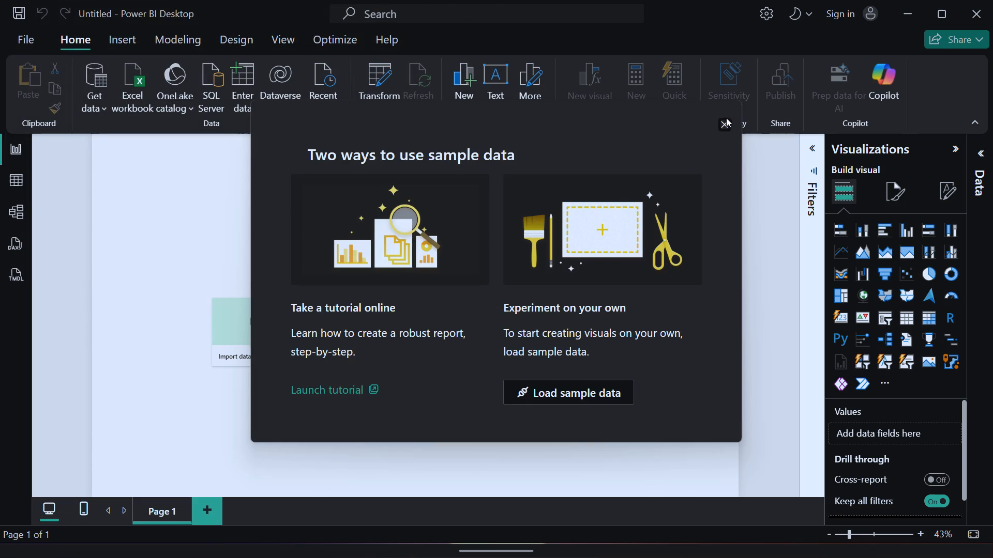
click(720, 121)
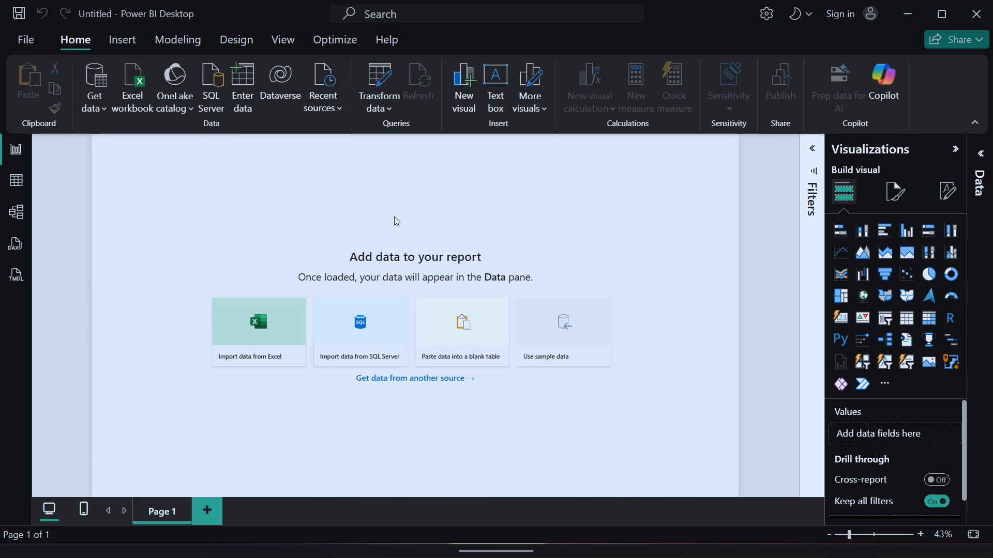
Connect to a Folder data source using the dataset folder inside E-Commerce Sales Project in Documents.
click(425, 377)
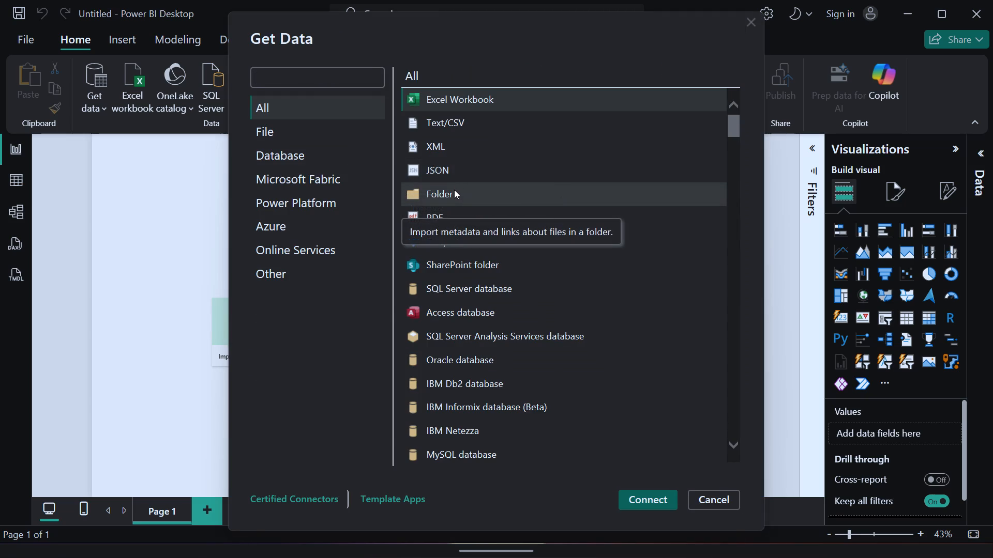
click(454, 190)
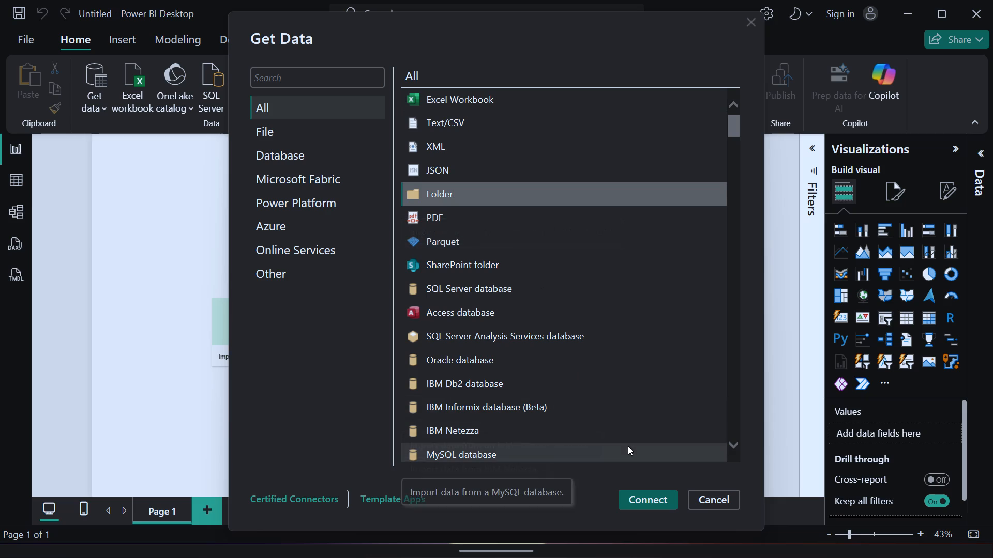
click(629, 497)
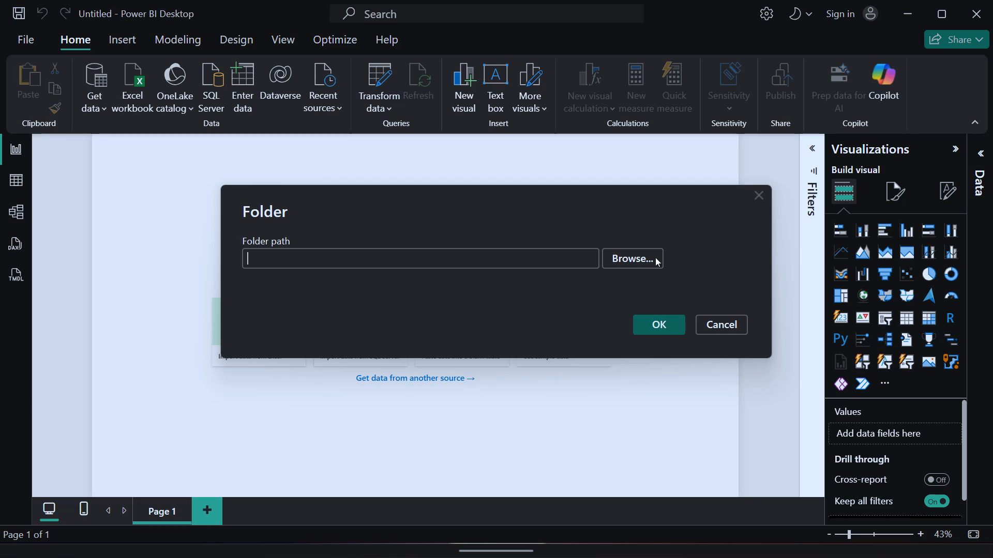
click(622, 251)
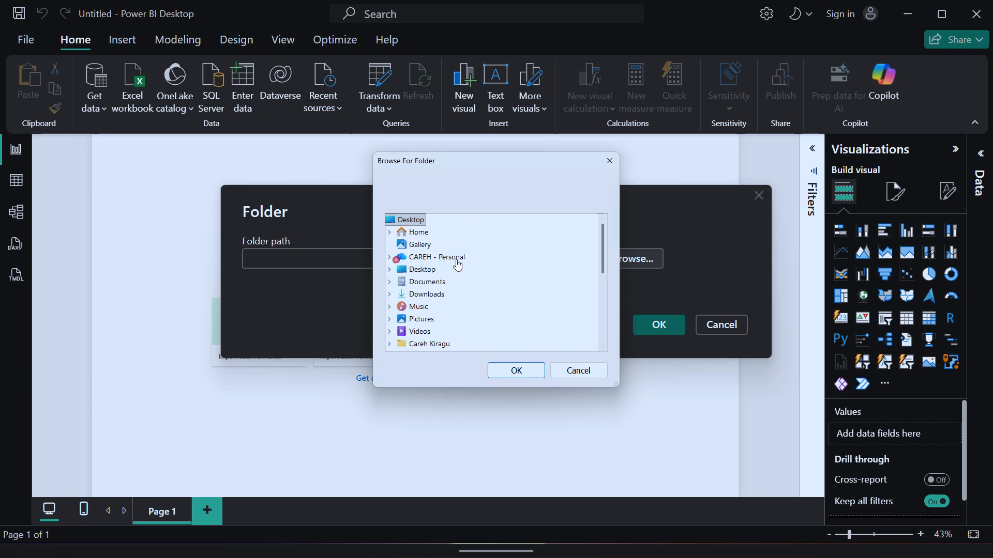
scroll(462, 283, down, 1)
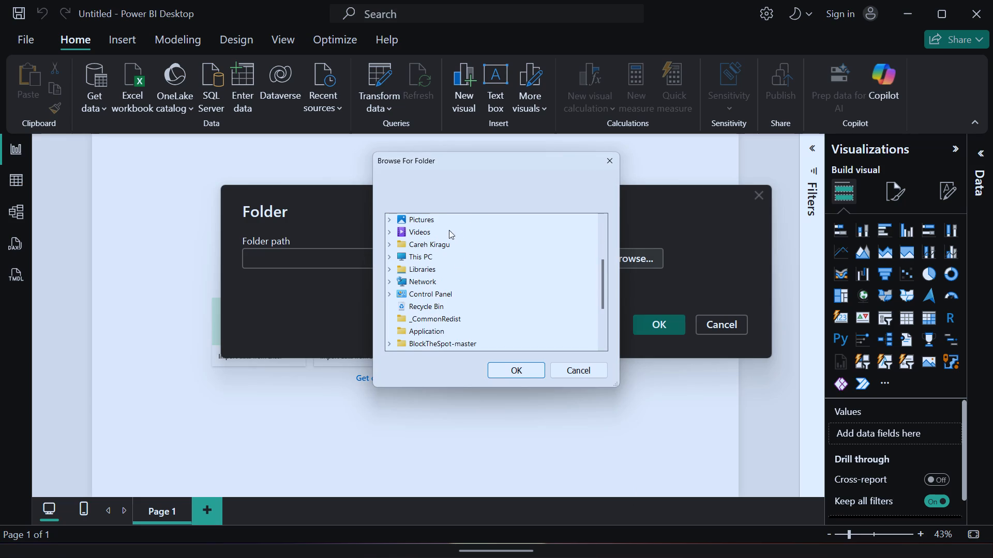
scroll(441, 312, up, 2)
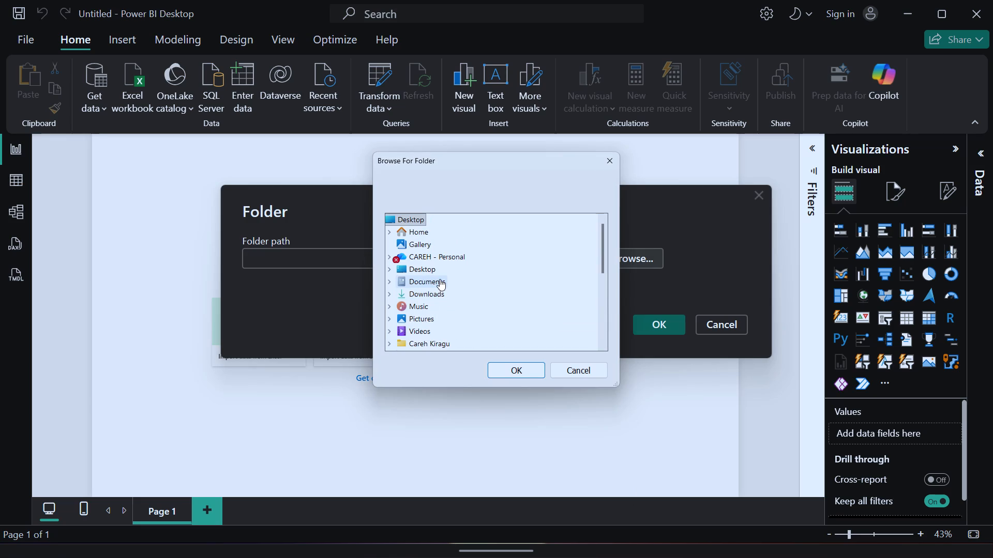
click(440, 279)
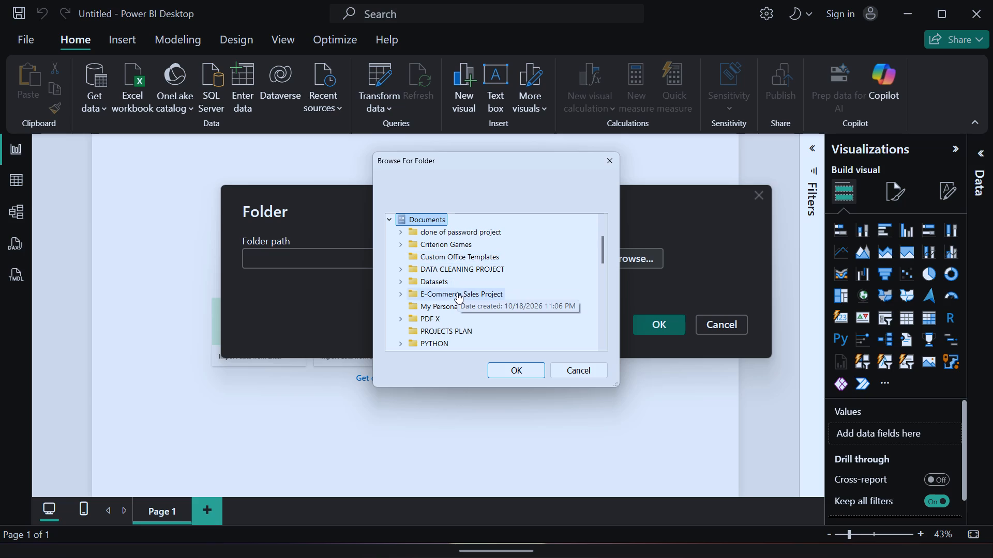
click(457, 293)
click(457, 293)
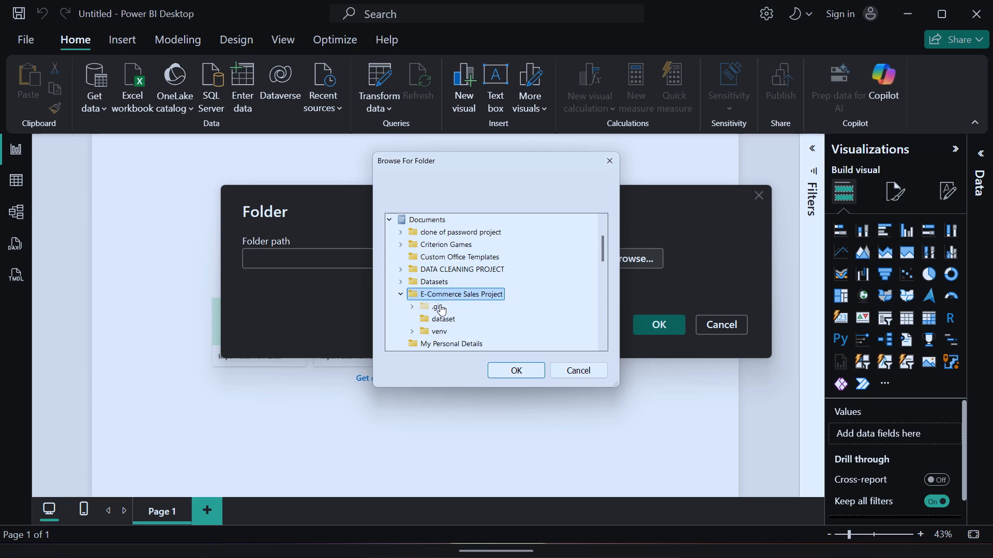
scroll(440, 317, down, 1)
click(452, 319)
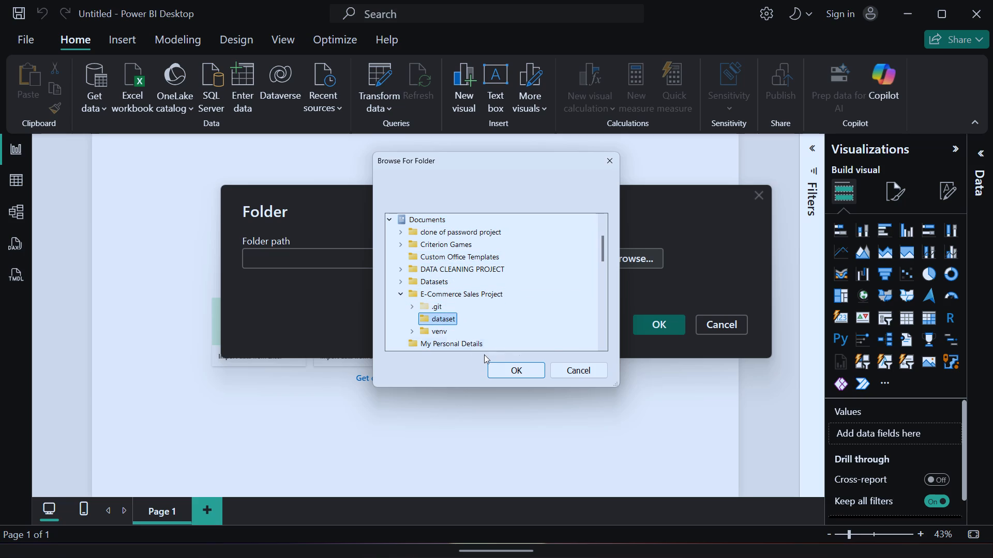
click(503, 367)
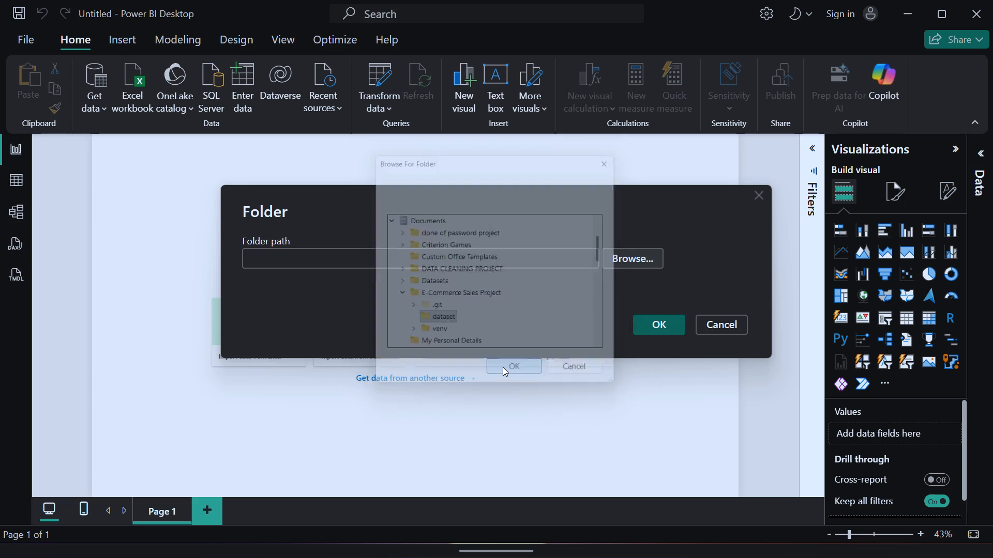
click(650, 327)
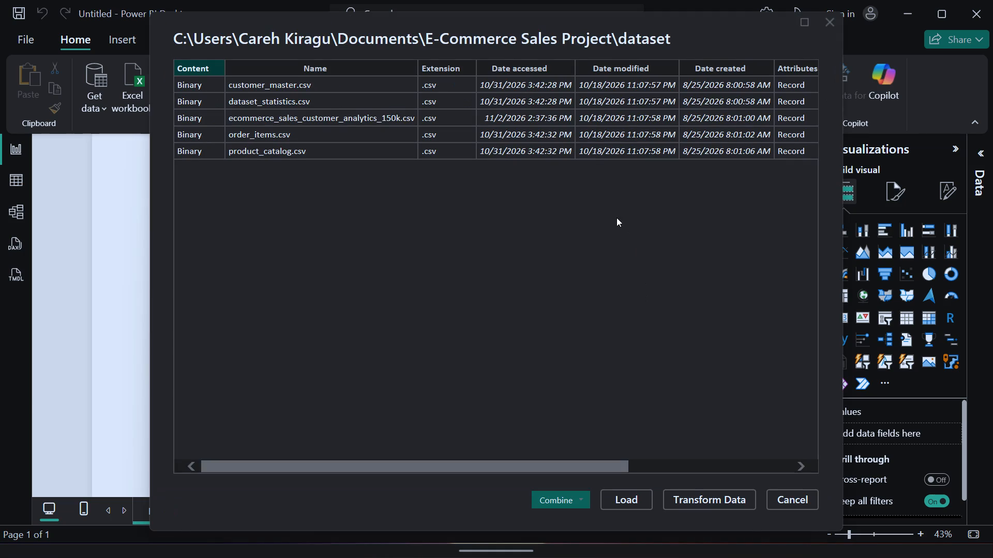
Review the folder's CSV file list and open it in Power Query Editor with Transform Data, without combining the files.
scroll(578, 297, left, 1)
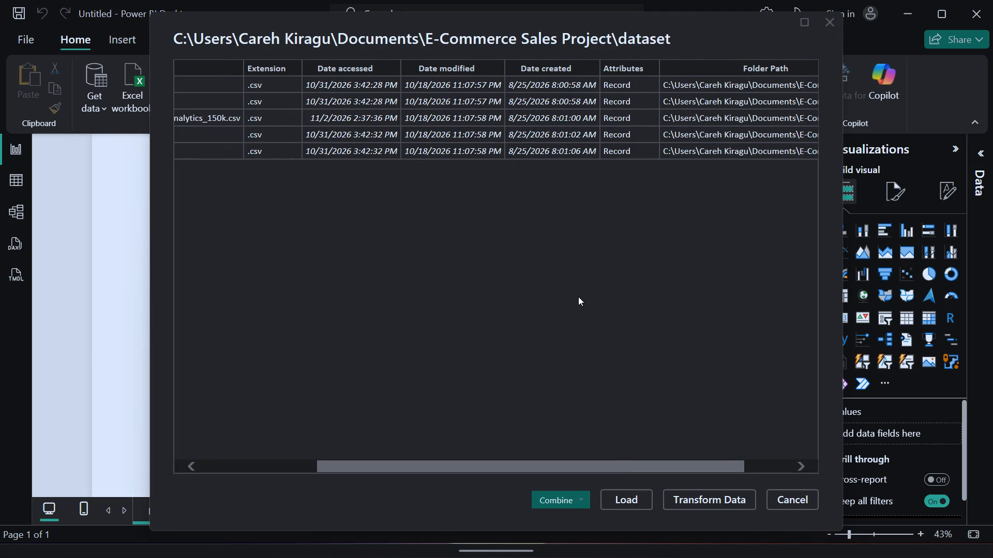
scroll(578, 297, right, 5)
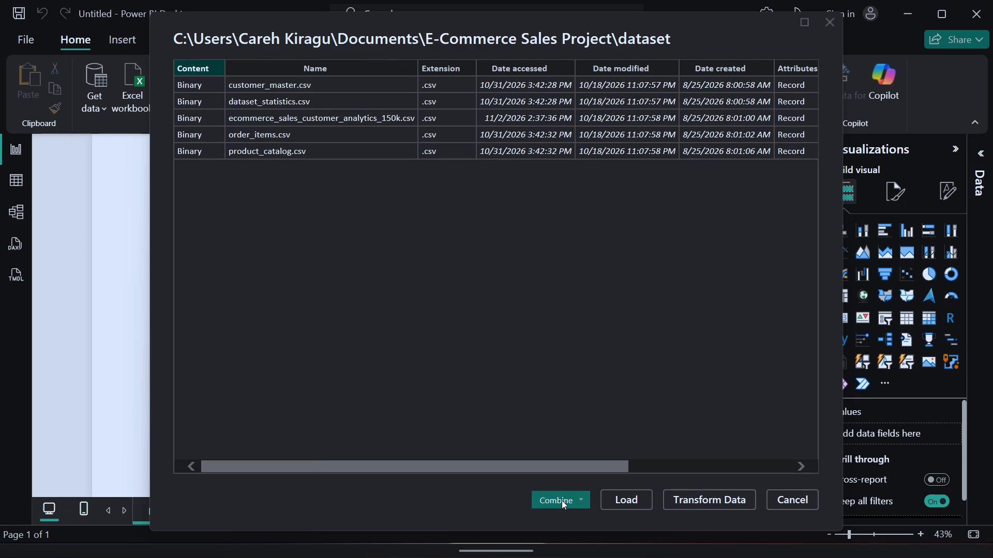
click(582, 500)
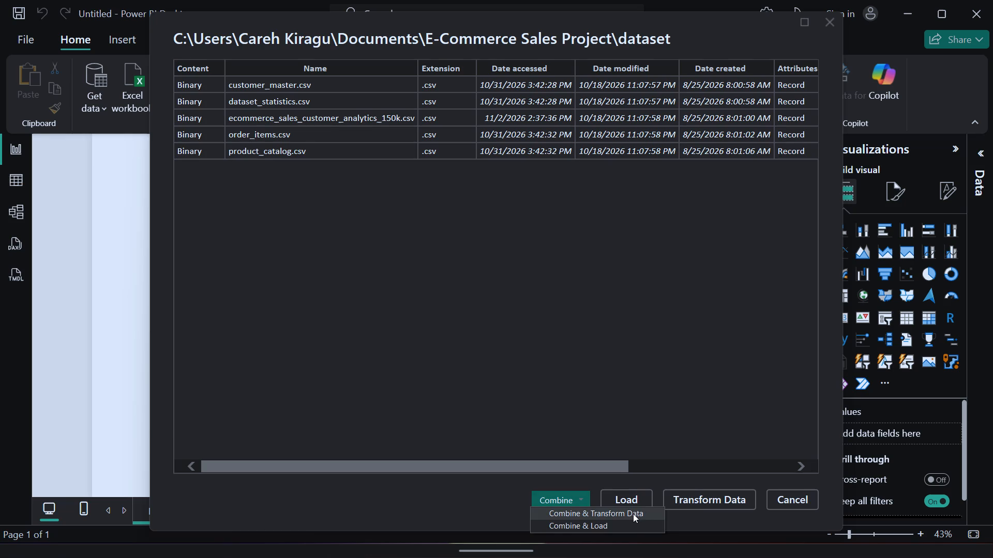
click(713, 497)
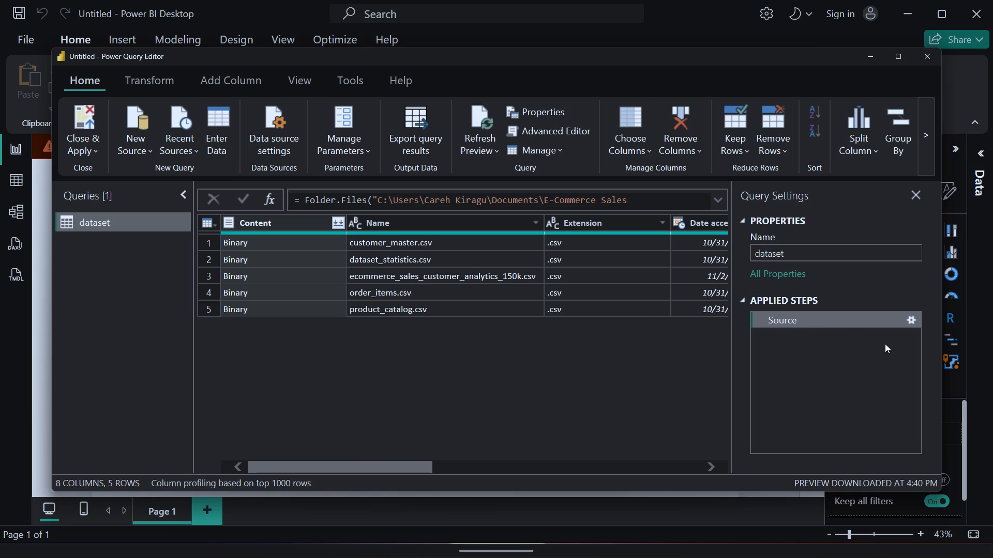
Check the folder path in the settings of the dataset query's Source step.
click(909, 319)
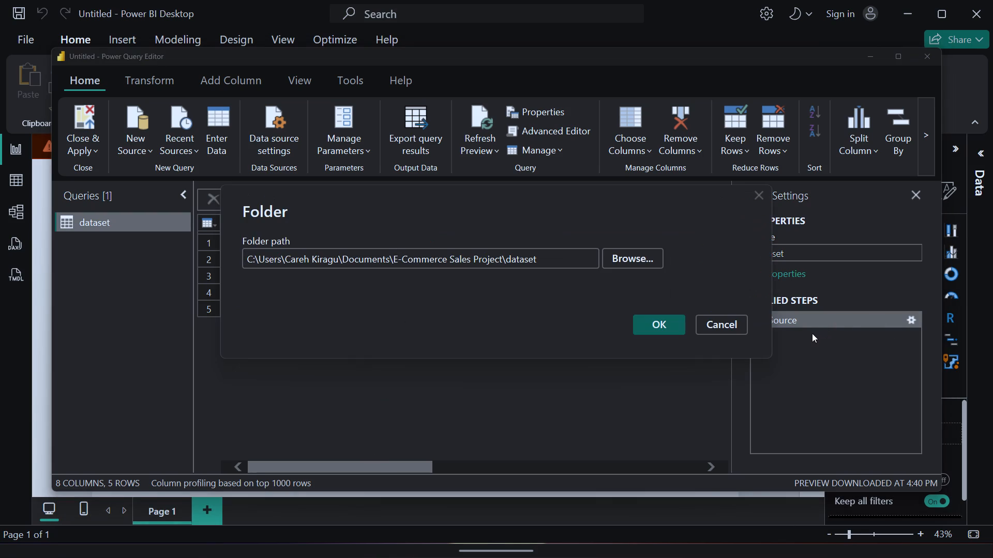
click(670, 327)
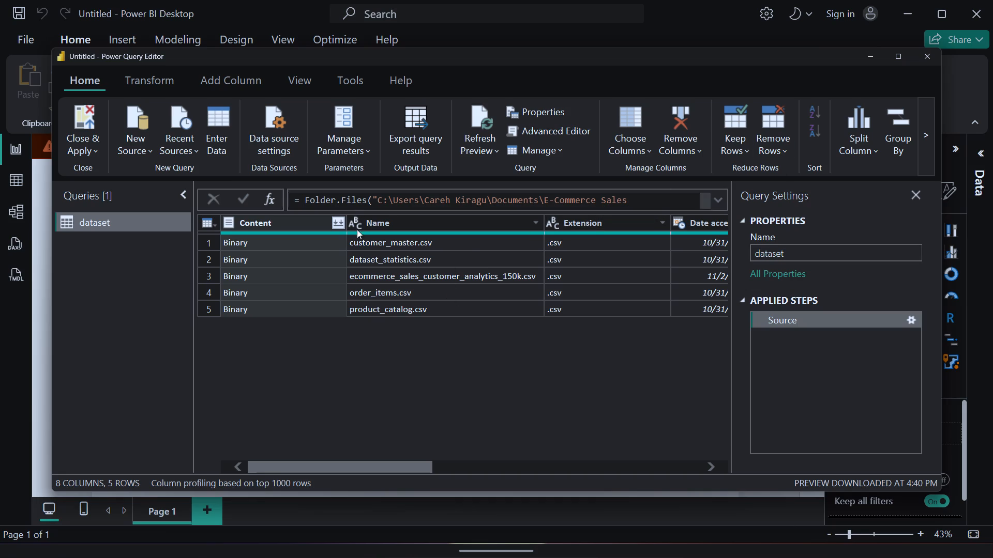
Examine the ecommerce_sales_customer_analytics_150k.csv and dataset_statistics.csv name entries in the dataset query, enlarging the cell preview area.
click(411, 272)
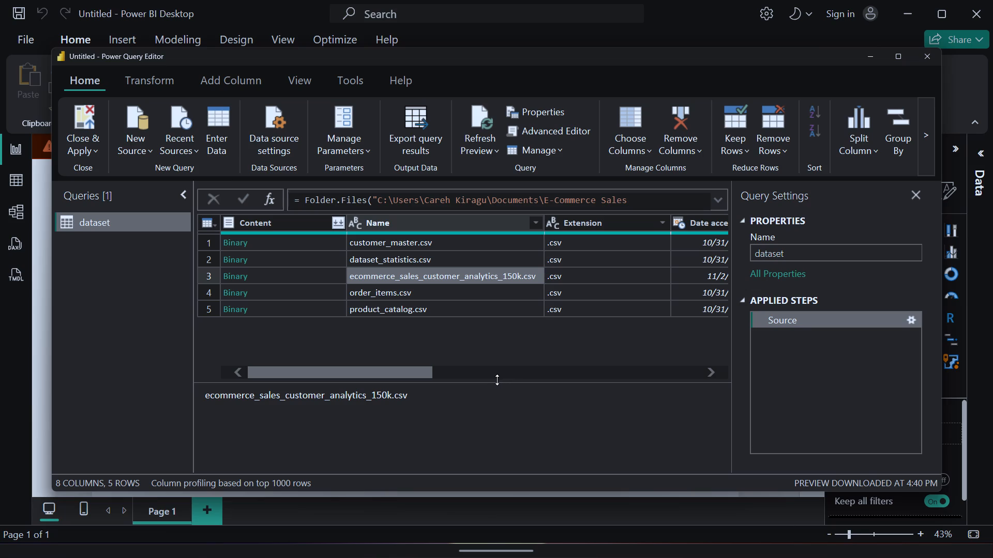
drag(497, 380, 513, 326)
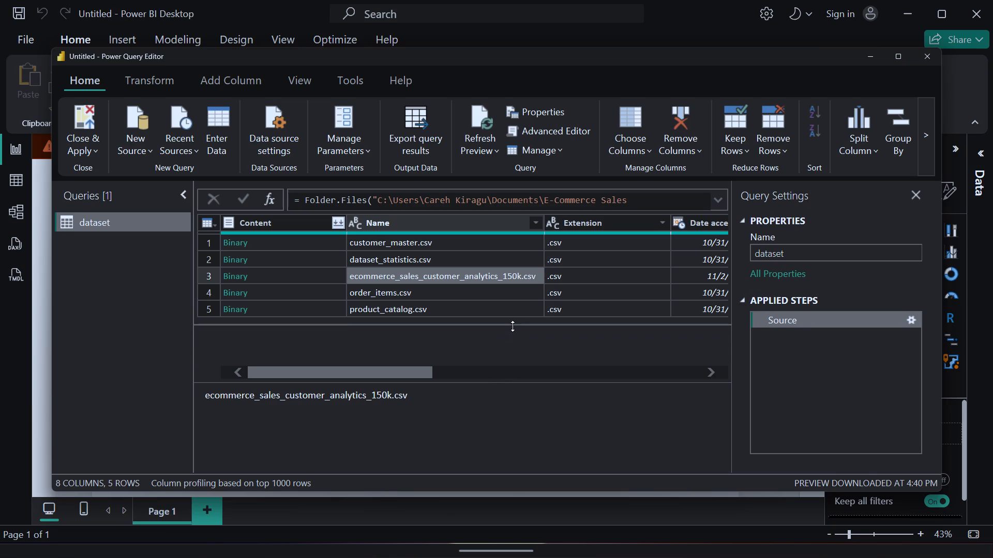
drag(513, 326, 514, 320)
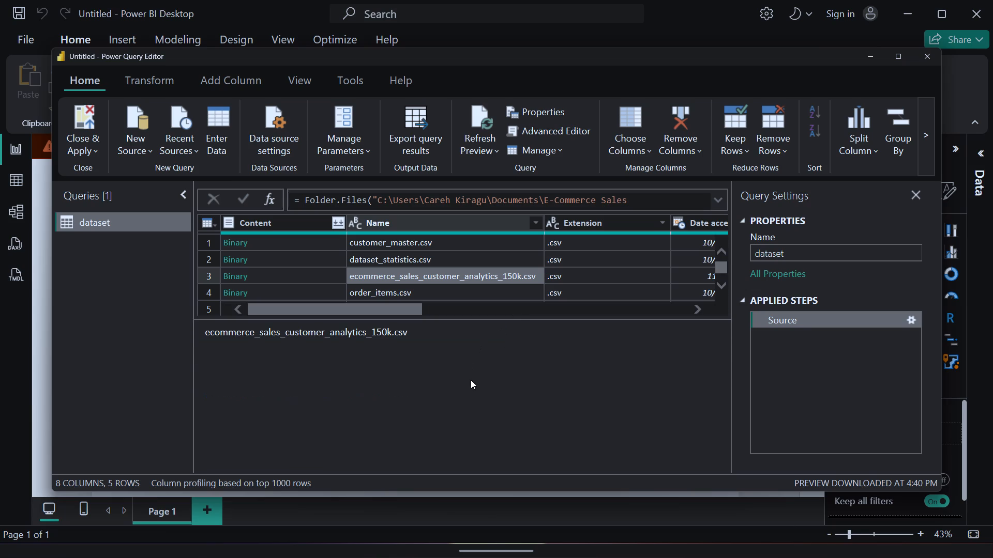
scroll(471, 380, down, 1)
scroll(471, 380, up, 1)
scroll(471, 380, left, 1)
scroll(471, 380, right, 1)
click(742, 299)
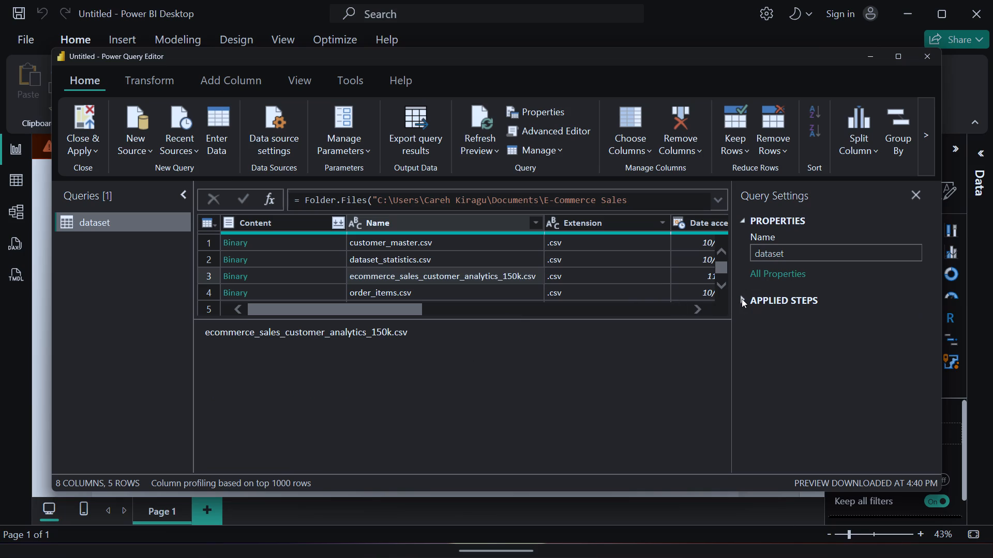
click(742, 299)
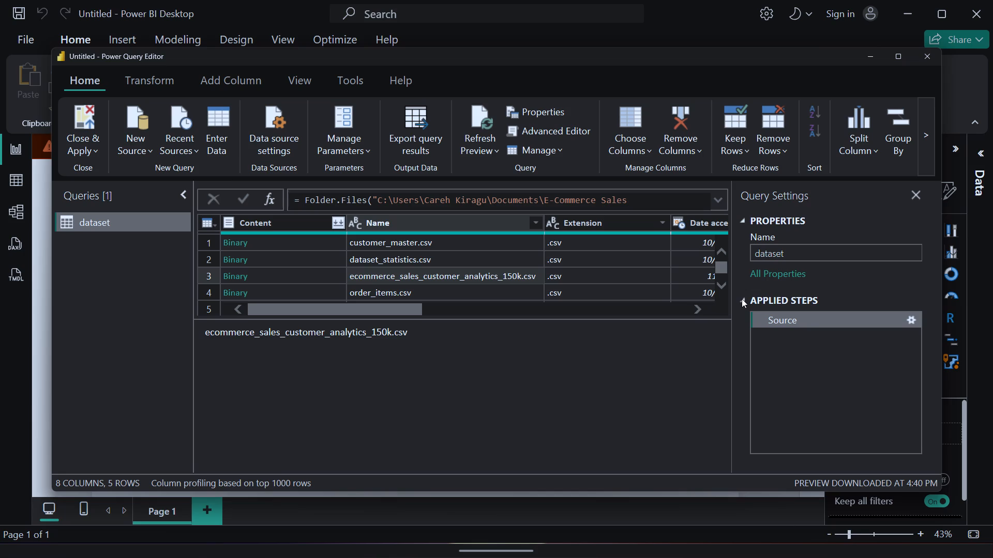
scroll(742, 299, down, 1)
scroll(593, 382, down, 1)
scroll(593, 382, up, 1)
click(427, 259)
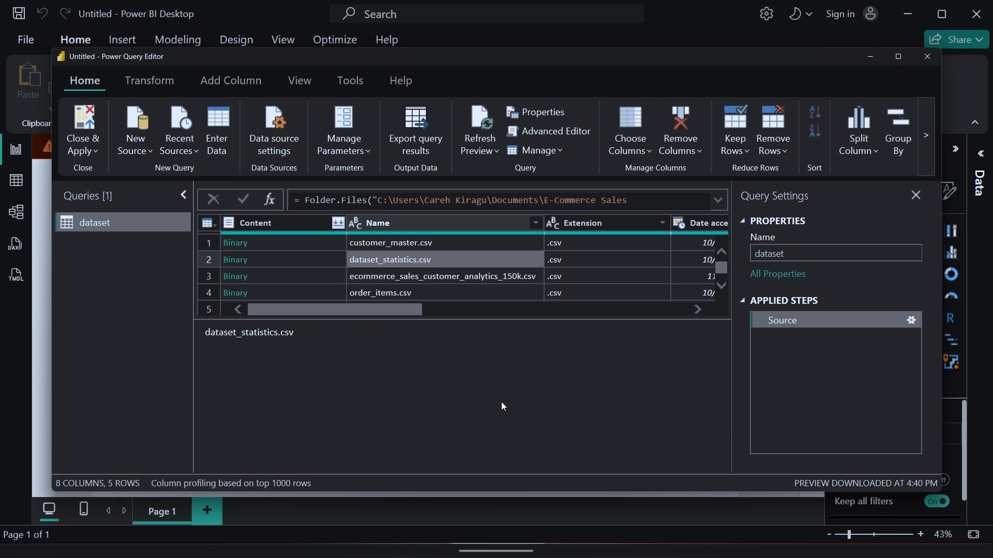
Examine the file list's columns in the dataset query from Content through Folder Path, collapsing the Queries pane for more room.
scroll(501, 401, down, 1)
click(400, 369)
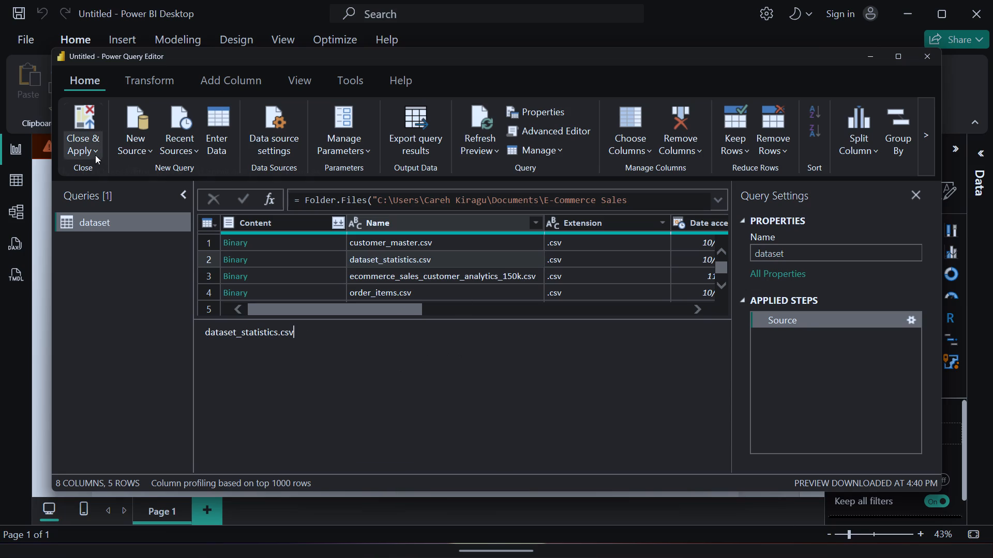
click(182, 190)
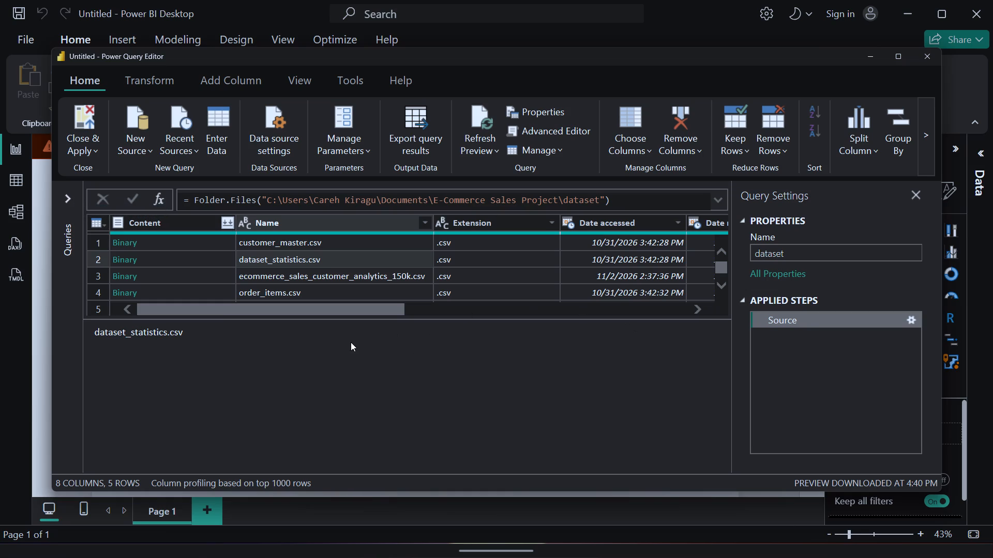
drag(295, 312, 523, 354)
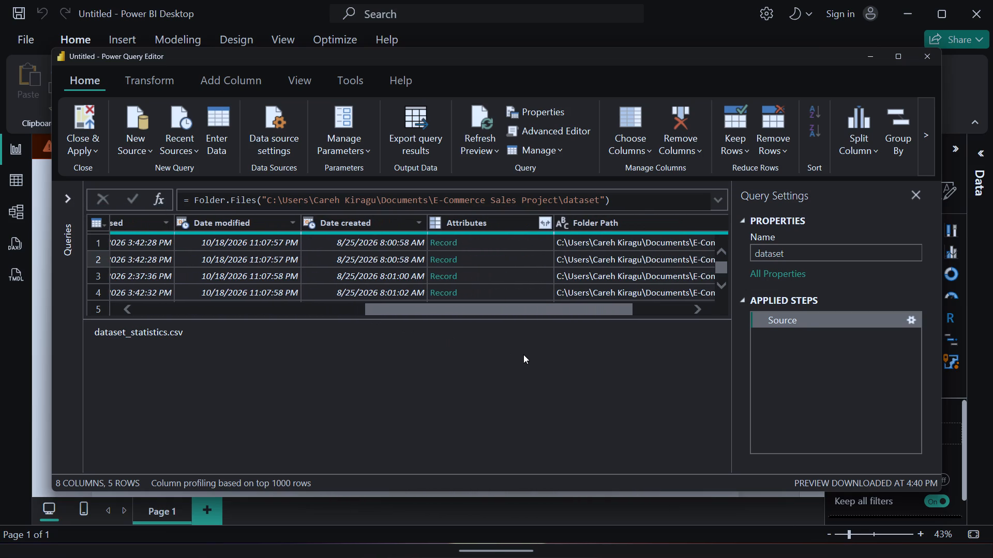
drag(523, 354, 144, 299)
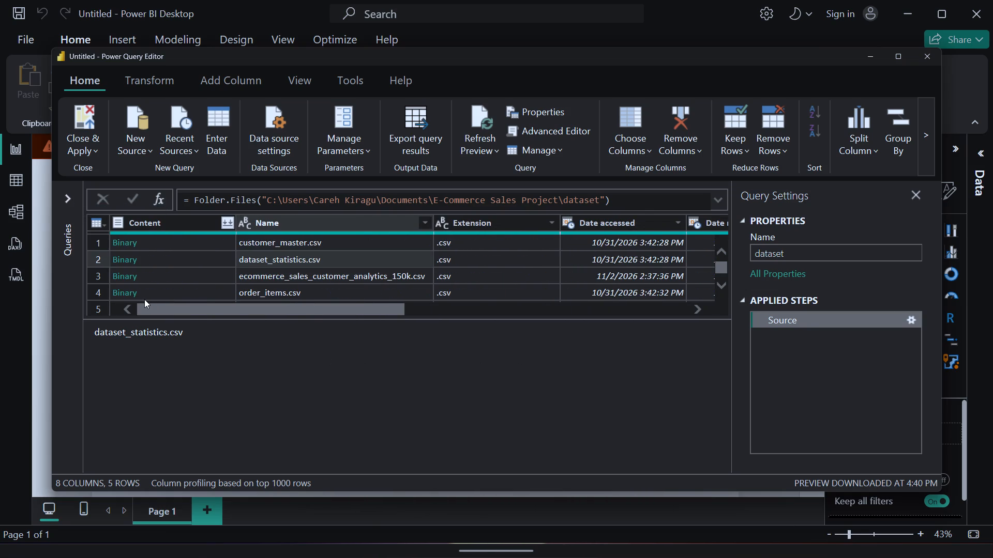
drag(144, 299, 220, 298)
drag(220, 298, 369, 314)
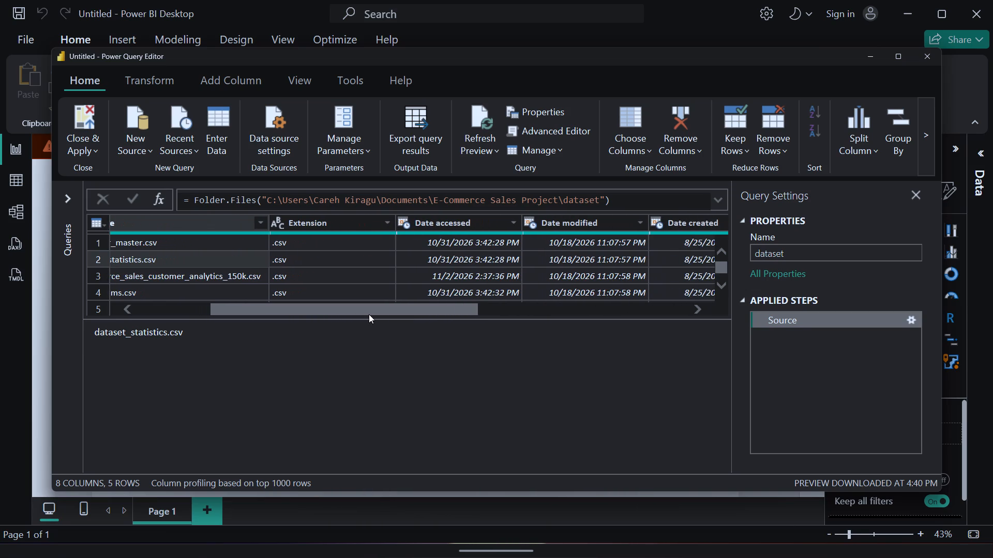
drag(369, 314, 527, 310)
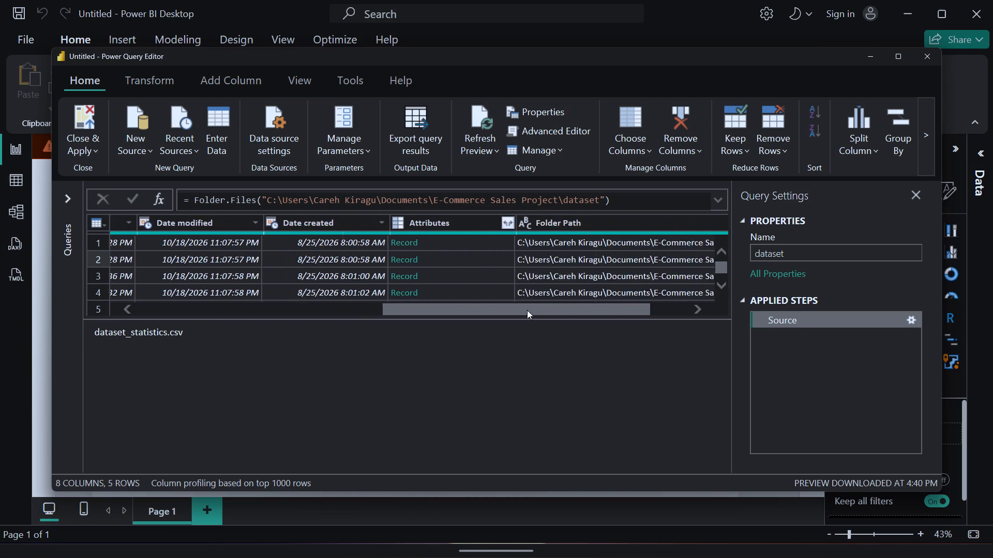
drag(527, 310, 539, 319)
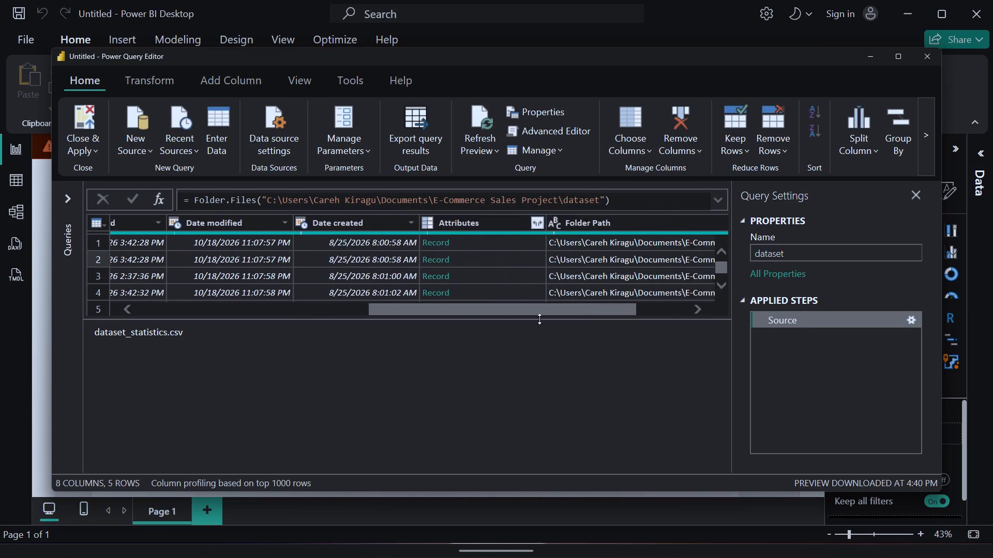
drag(539, 319, 250, 289)
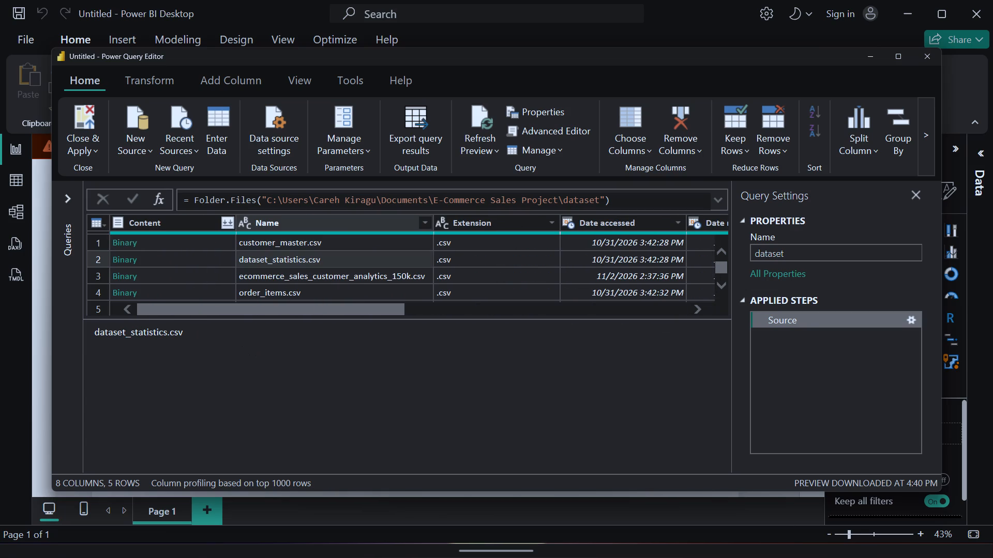
click(195, 323)
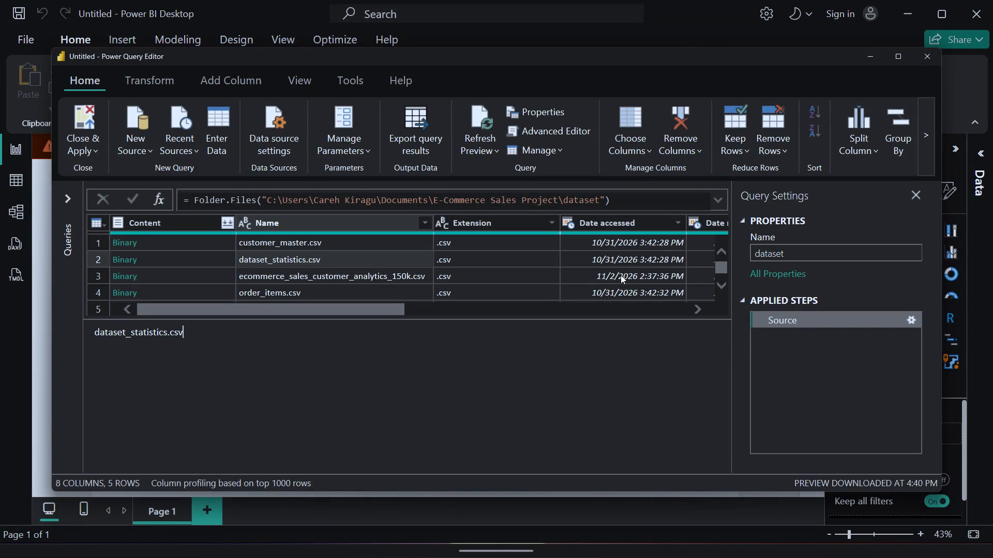
scroll(540, 391, down, 2)
Check the dataset query's full properties, including its load and refresh options.
click(768, 276)
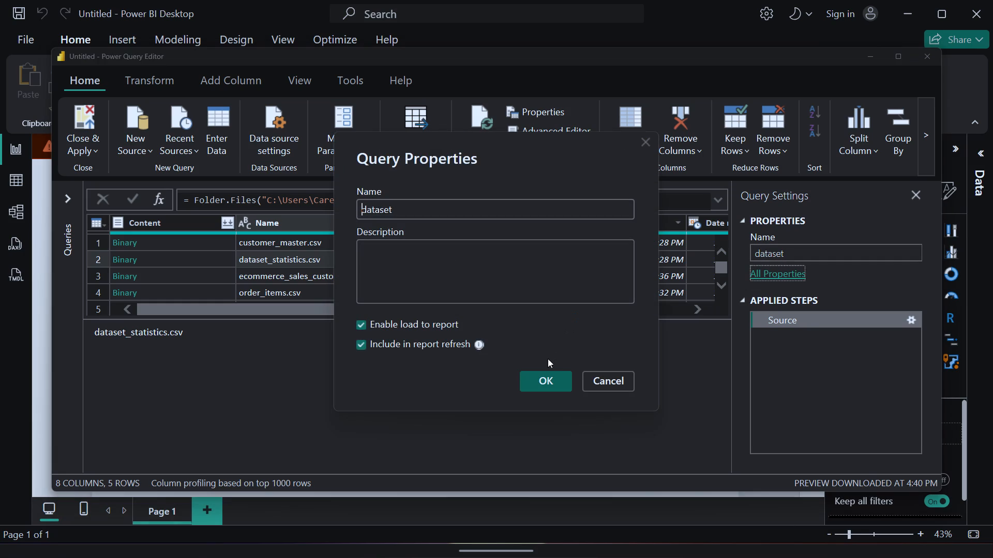
click(562, 386)
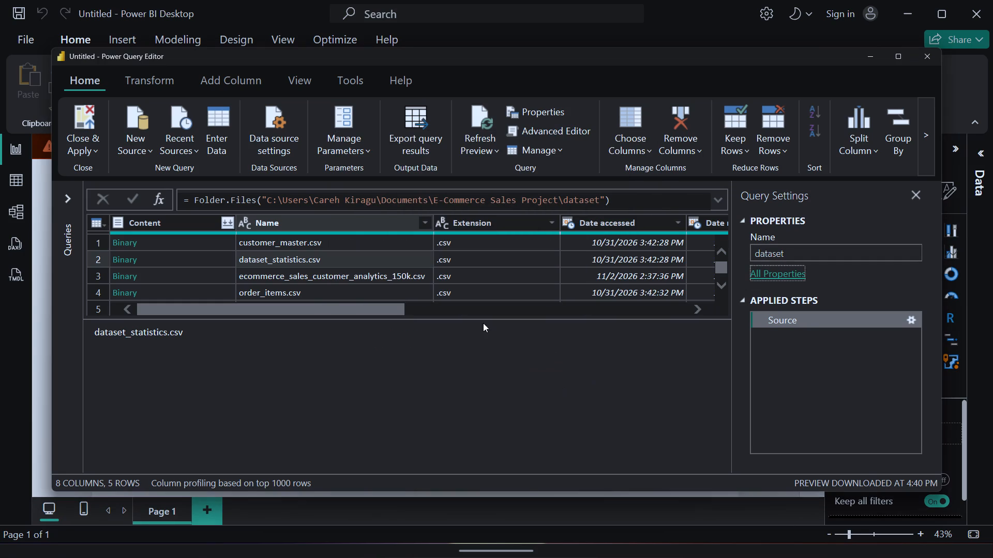
Expand the Queries pane again and make it slightly narrower so the file list gets more width.
scroll(366, 420, right, 2)
scroll(366, 420, down, 1)
click(67, 195)
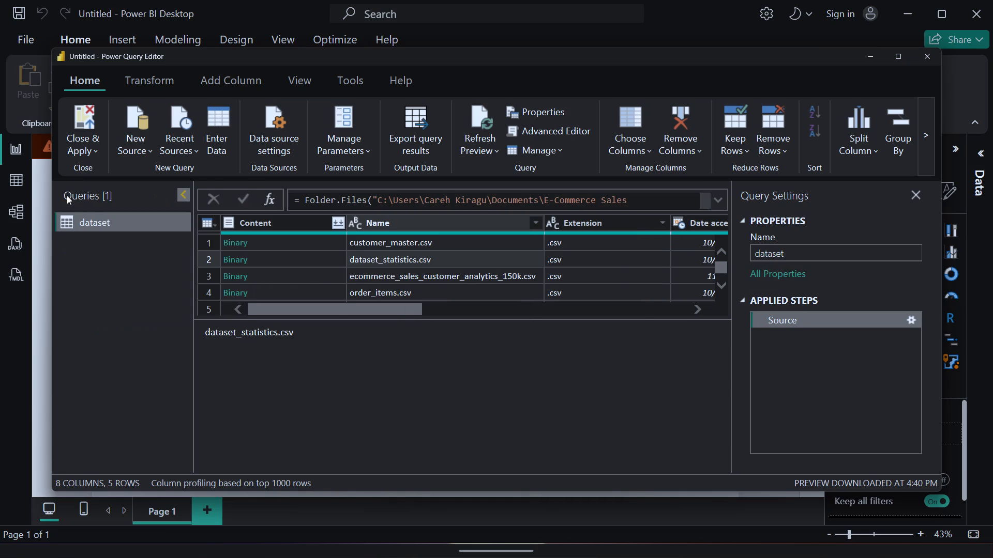
drag(190, 211, 212, 216)
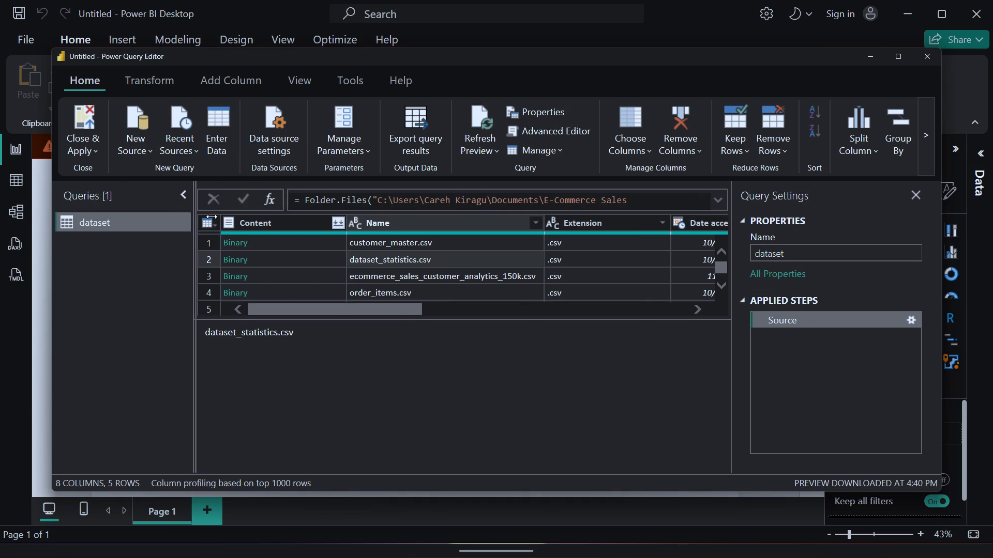
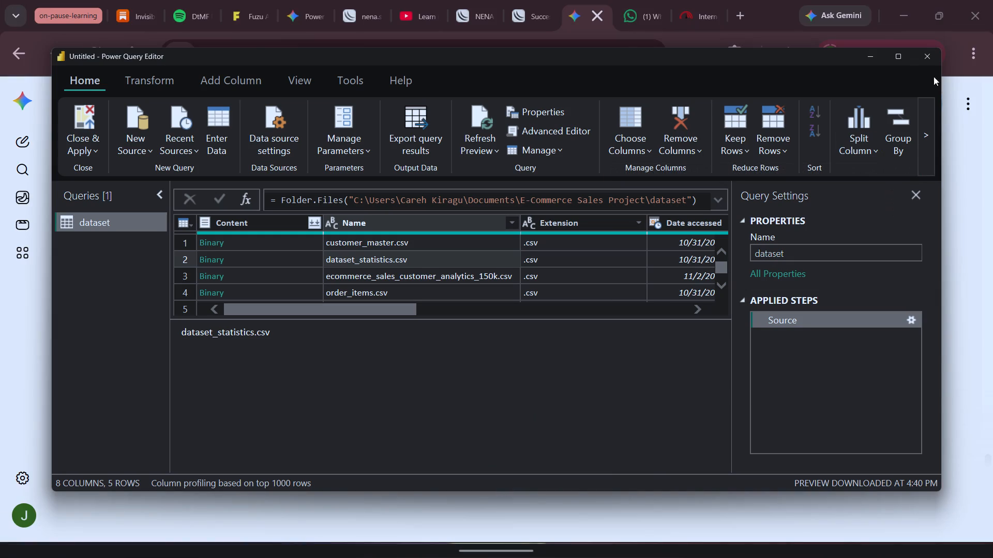
click(926, 57)
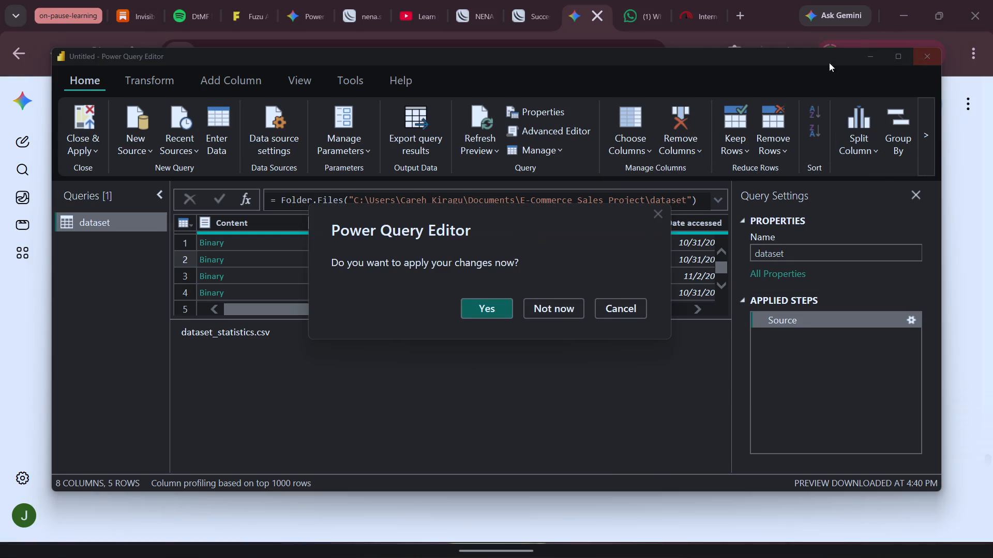
click(545, 303)
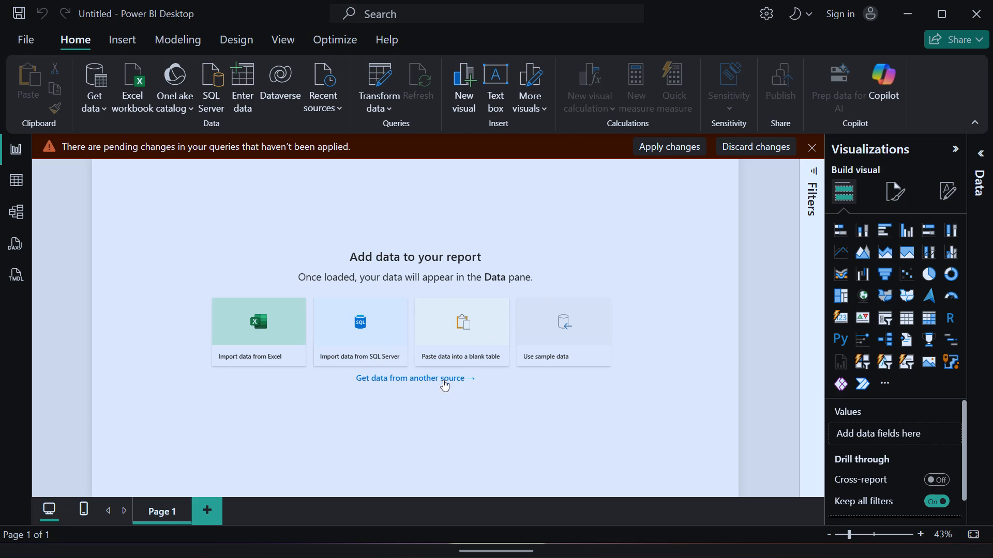
Get data from another source with the Folder connector, choosing the dataset folder and opening its files for combining.
click(435, 375)
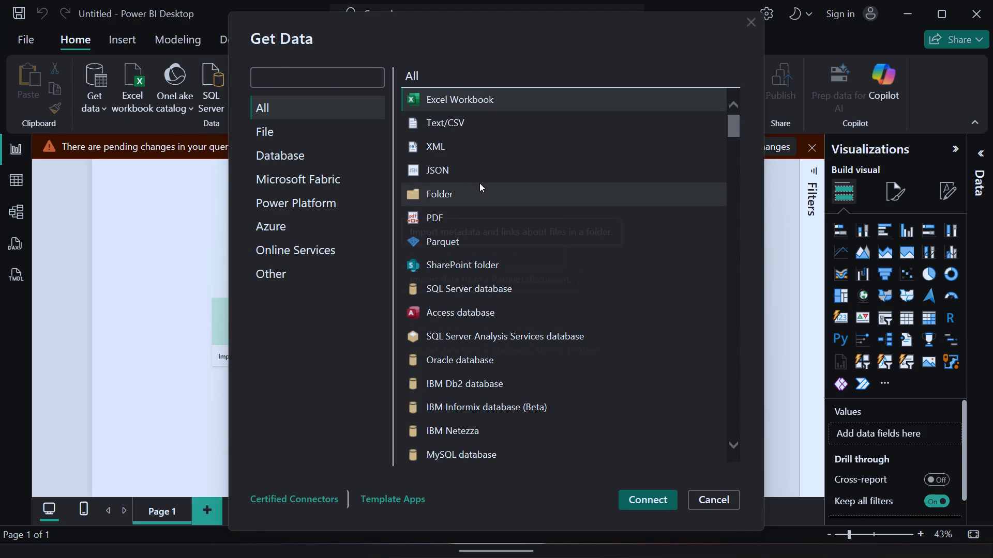
click(462, 191)
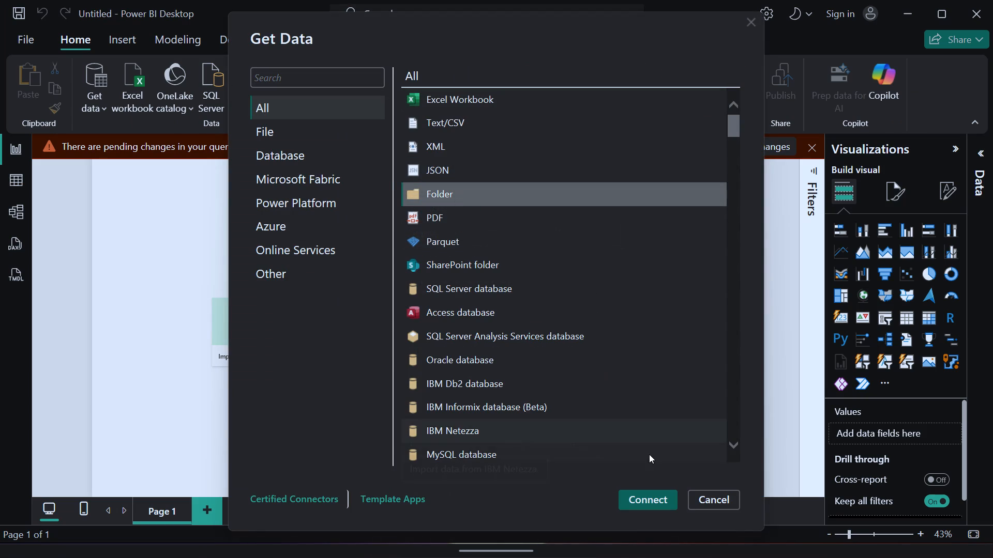
click(641, 500)
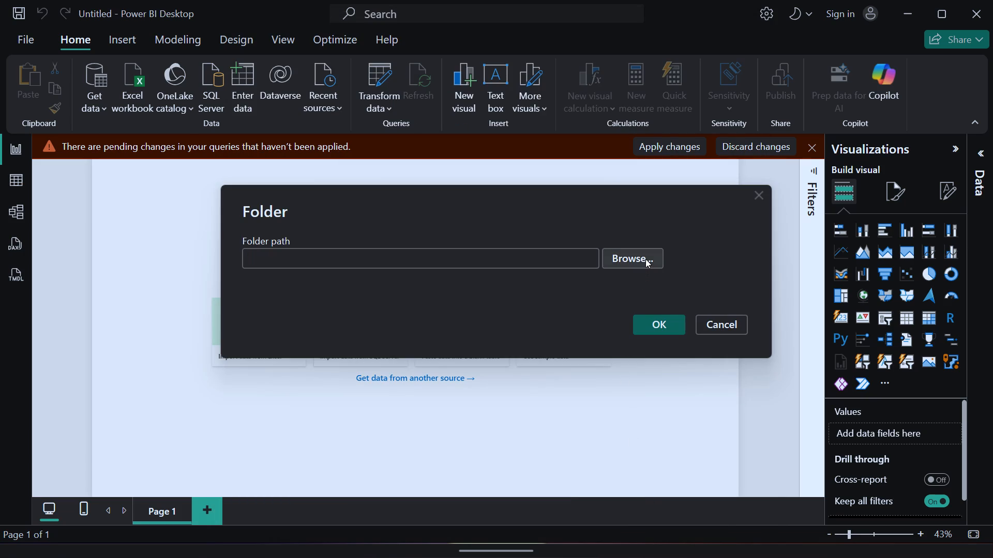
click(645, 259)
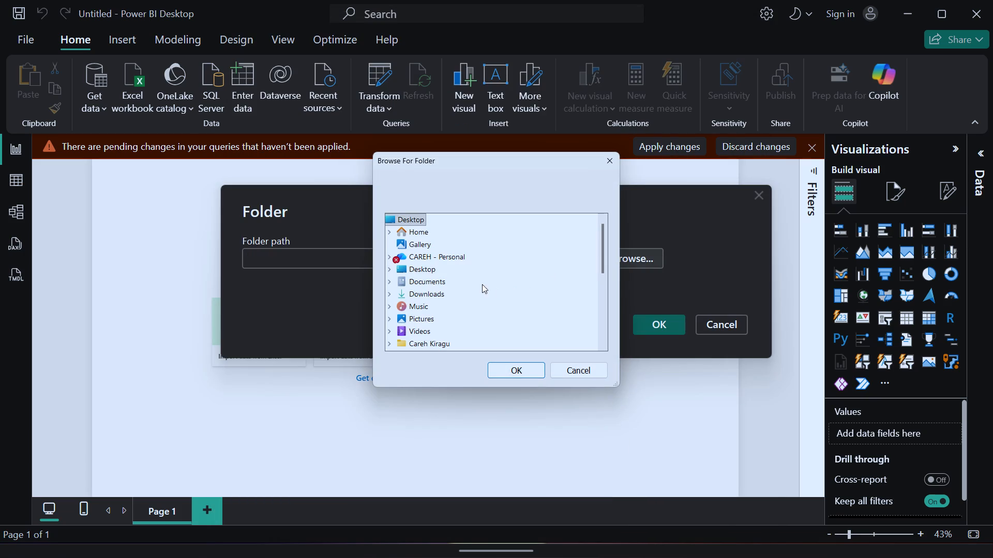
Connect to the dataset folder inside the E-Commerce Sales Project folder in Documents as the Folder source.
click(460, 280)
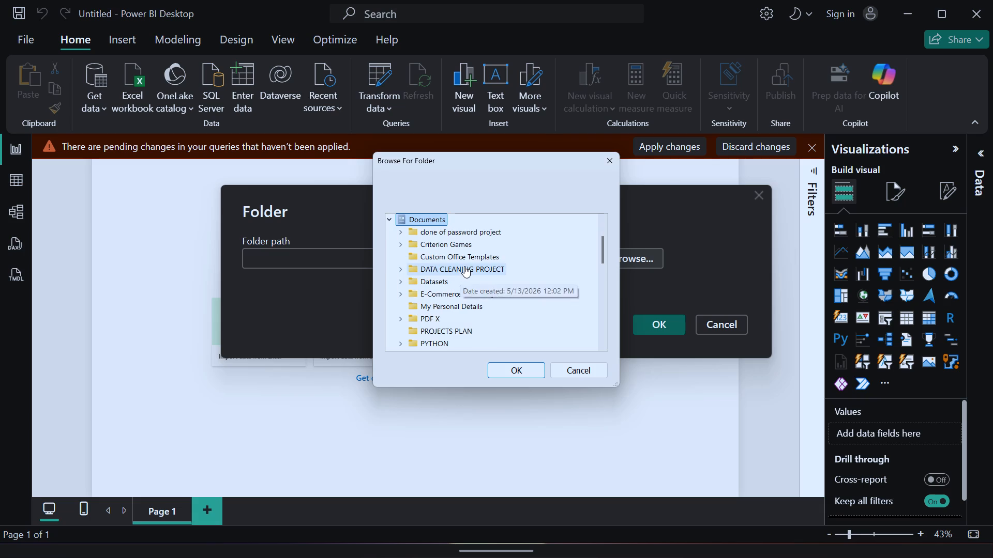
click(456, 292)
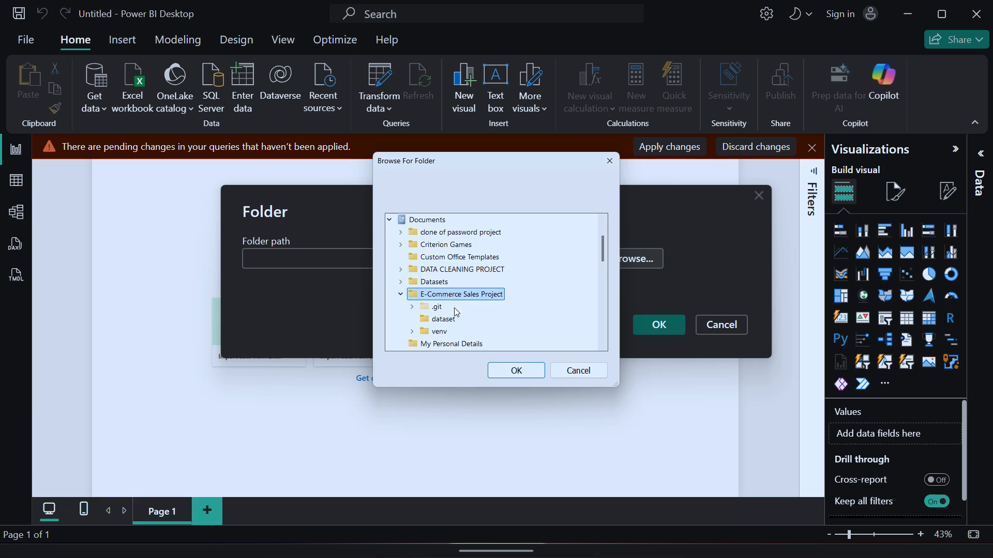
click(449, 316)
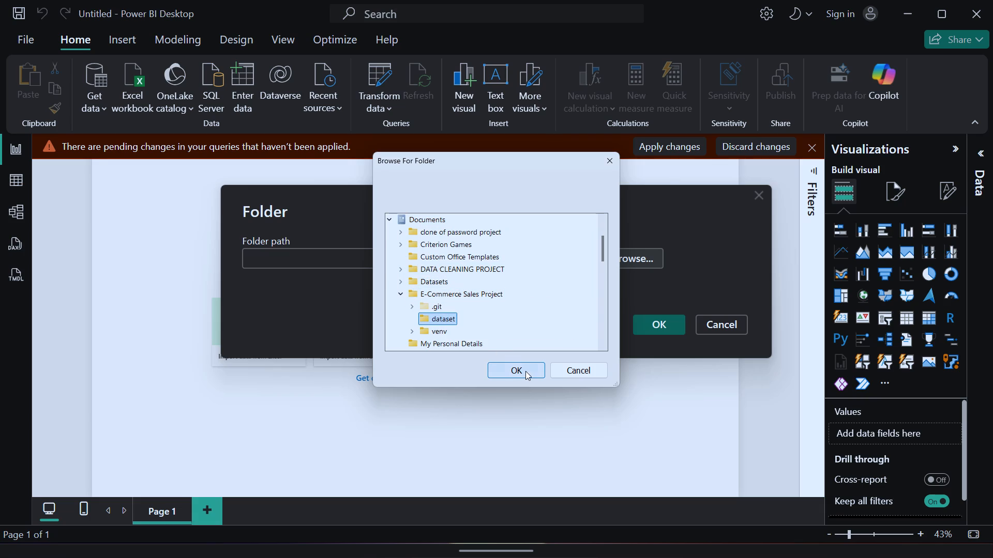
click(525, 371)
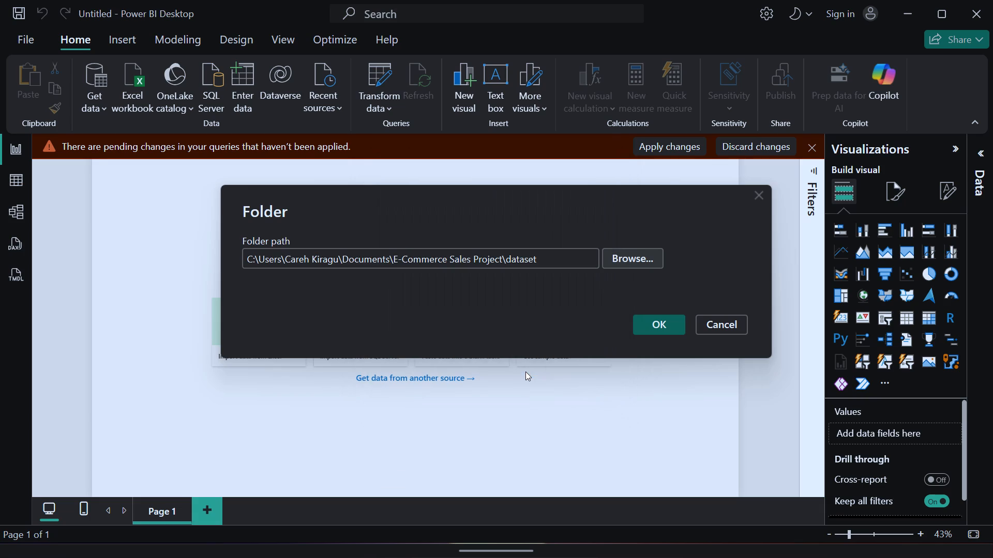
click(661, 323)
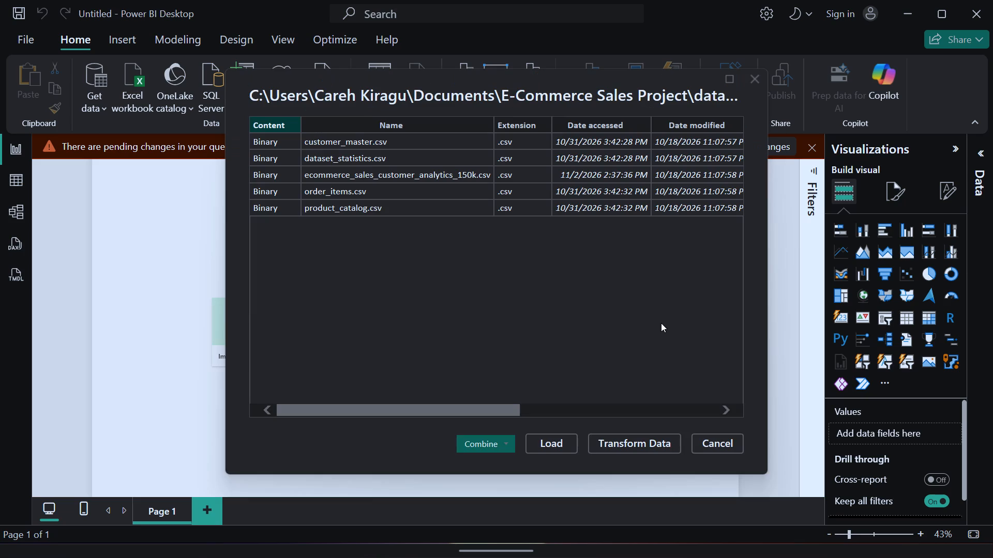
Combine and transform the CSV files listed from the dataset folder.
click(500, 445)
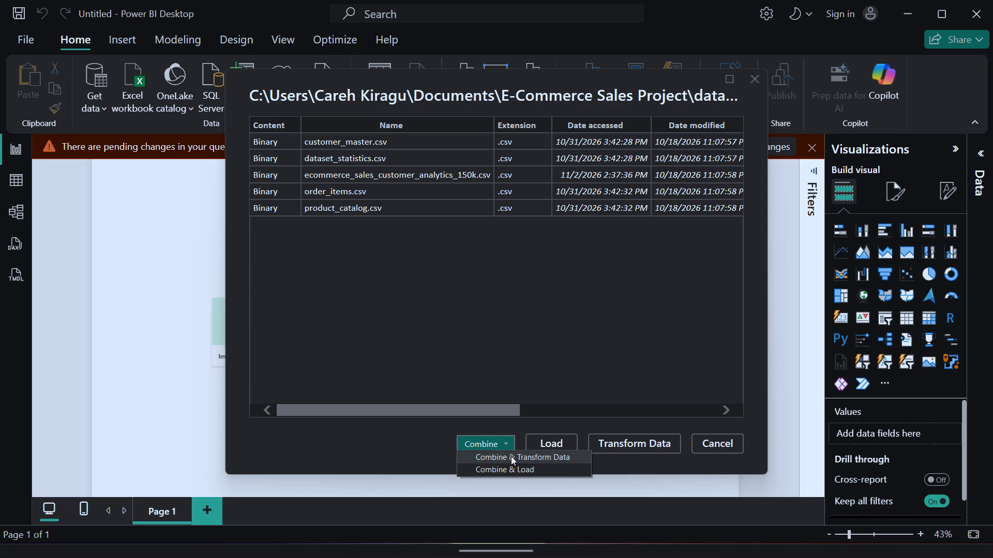
click(511, 456)
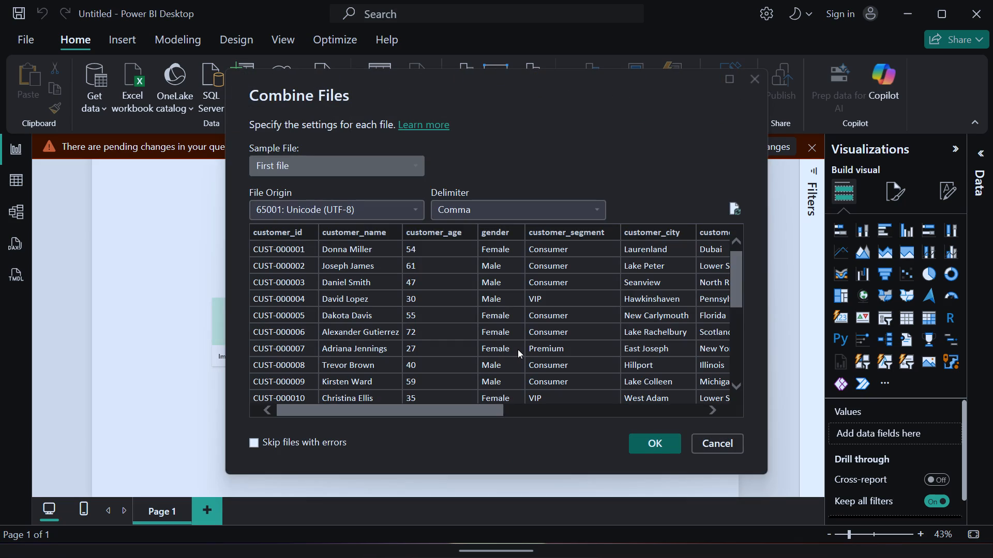
Examine the first file's preview in Combine Files, from customer_id across to the customer acquisition column and down its rows.
scroll(518, 349, left, 1)
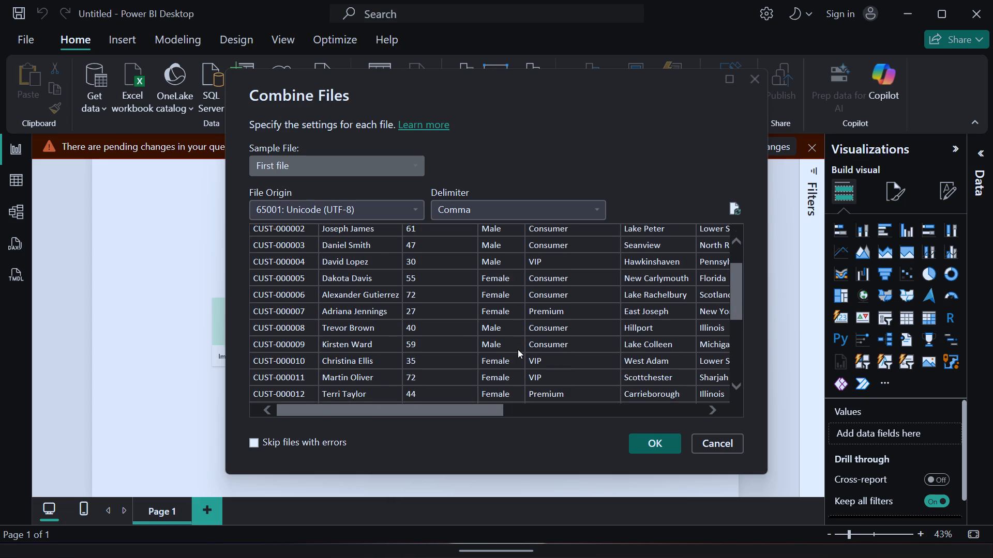
scroll(518, 349, left, 1)
scroll(518, 349, up, 1)
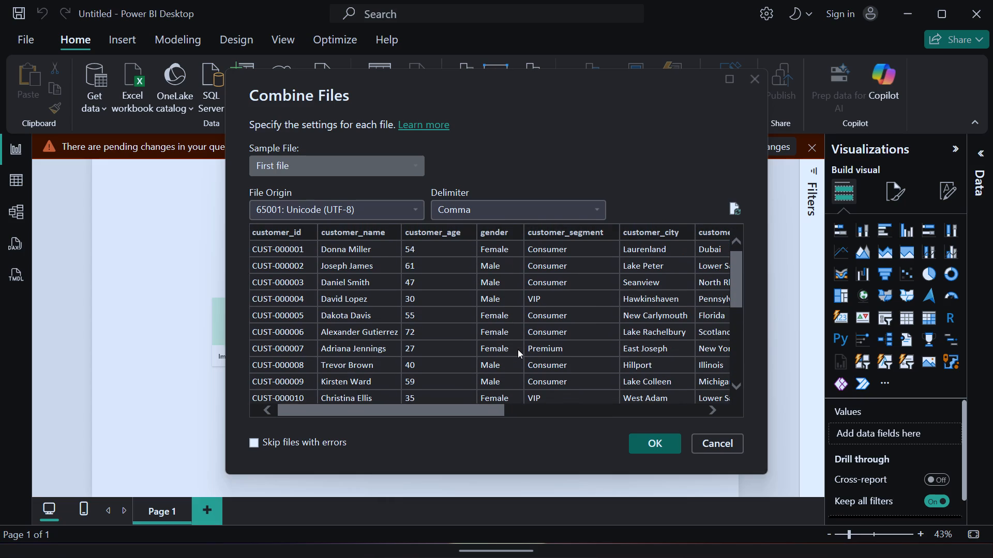
scroll(518, 349, left, 3)
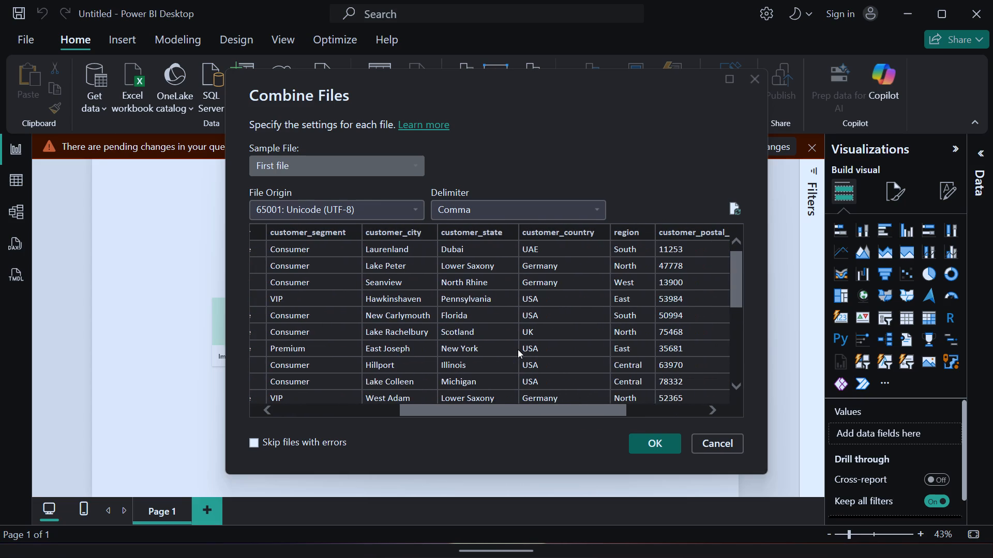
scroll(518, 349, left, 3)
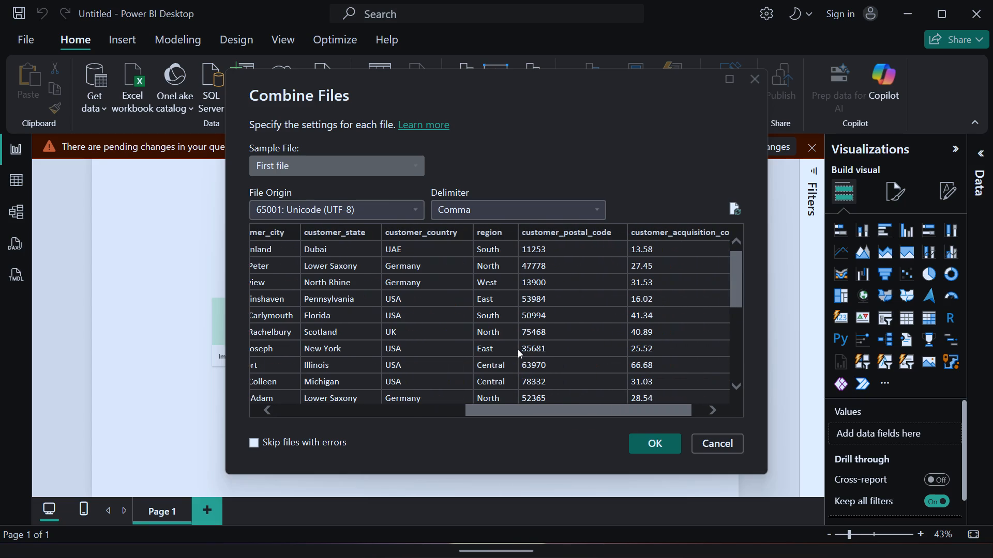
scroll(518, 349, left, 1)
scroll(518, 349, right, 4)
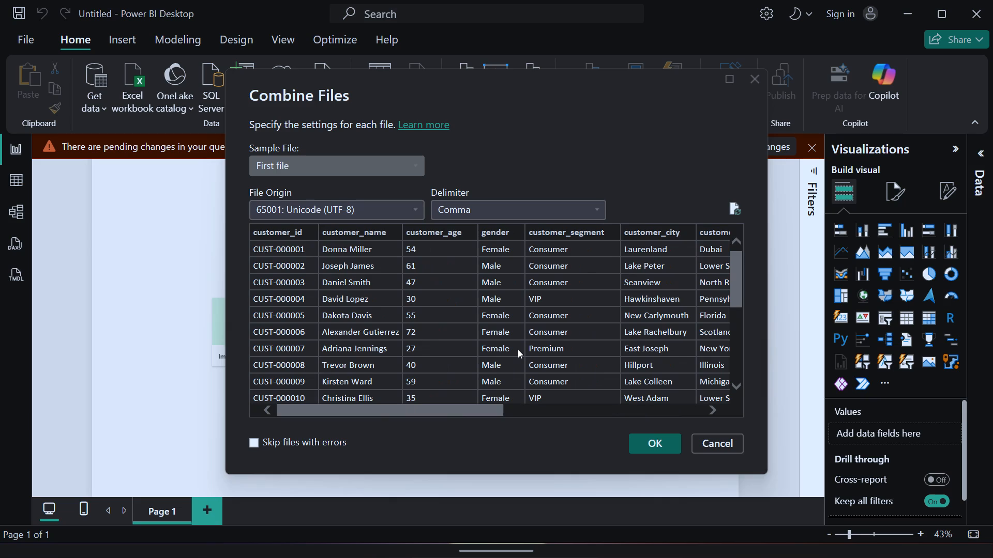
scroll(518, 349, right, 1)
scroll(518, 349, up, 3)
scroll(512, 337, right, 1)
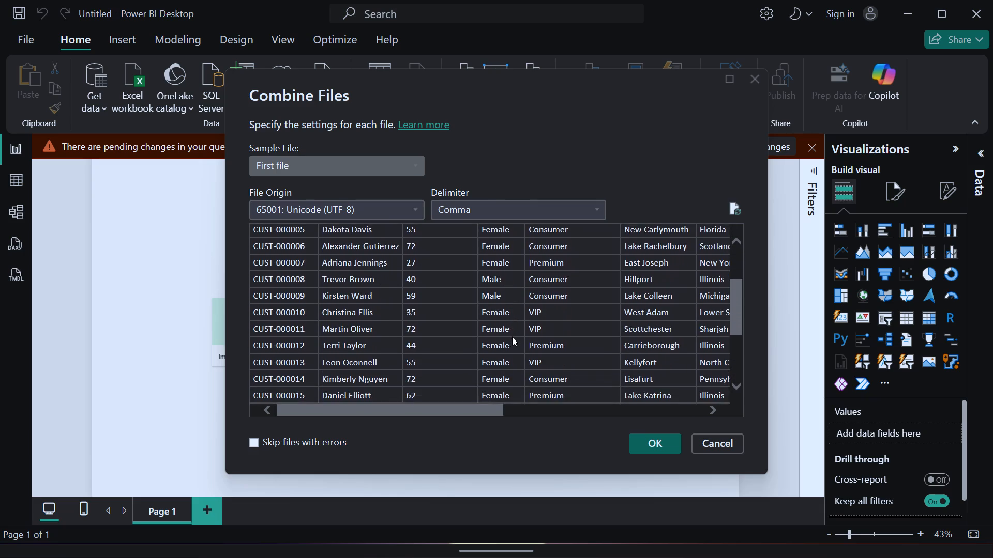
scroll(512, 337, right, 1)
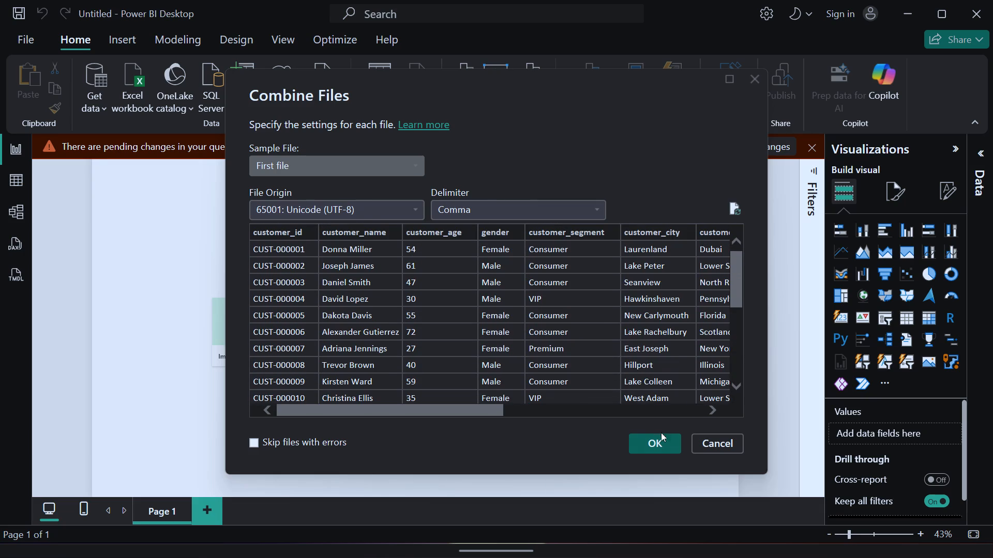
Combine the files using First file as sample, Unicode (UTF-8) origin and Comma delimiter, and apply the pending query changes to load the data.
click(662, 441)
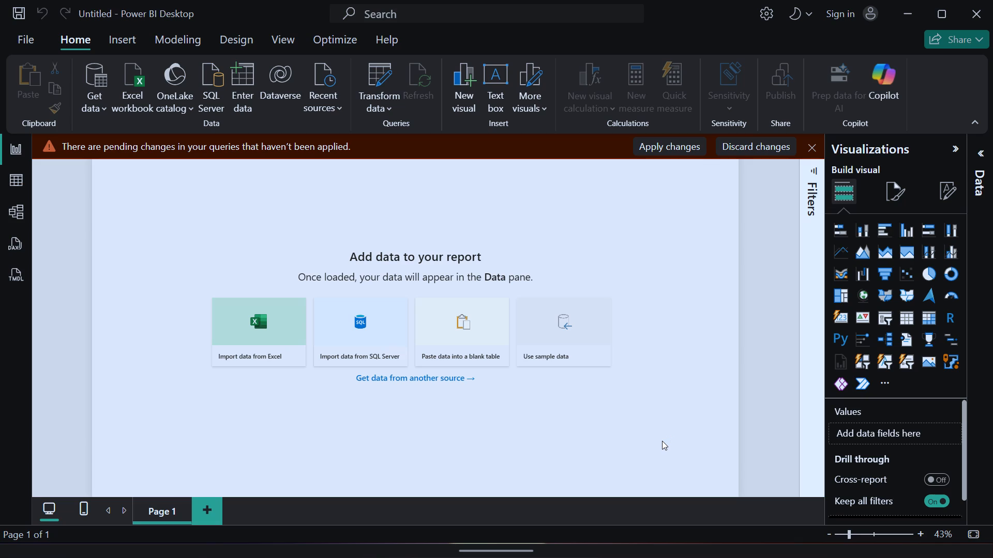
click(668, 144)
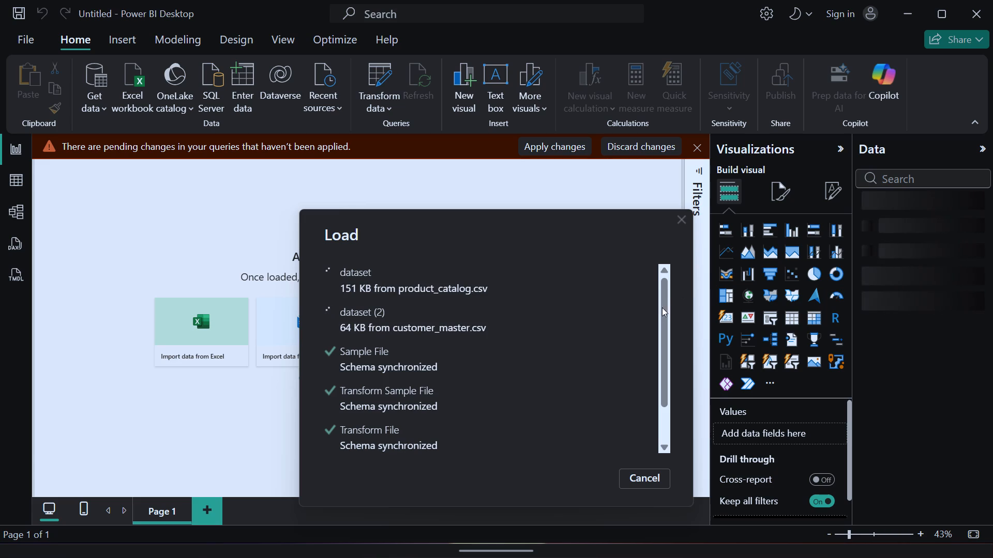
drag(664, 311, 683, 438)
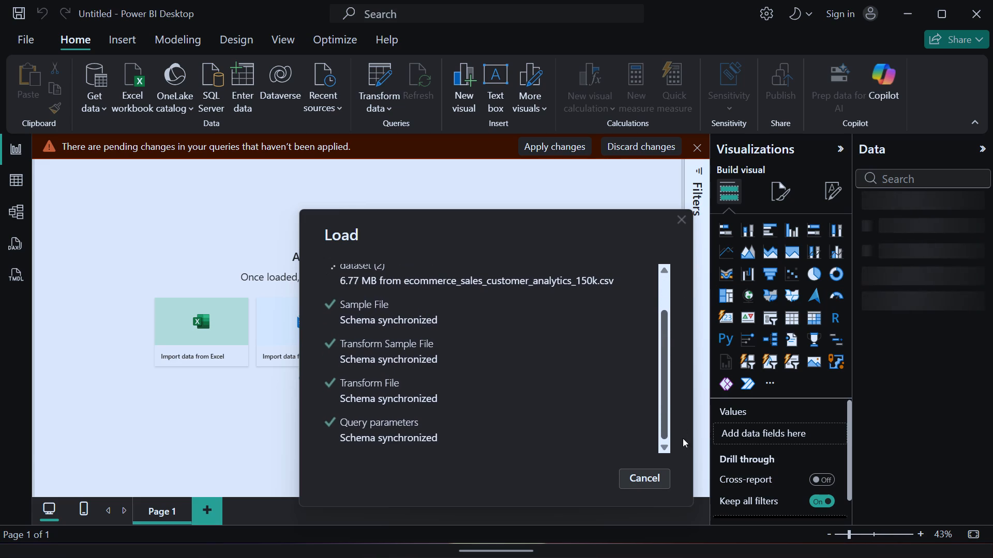
drag(683, 438, 678, 275)
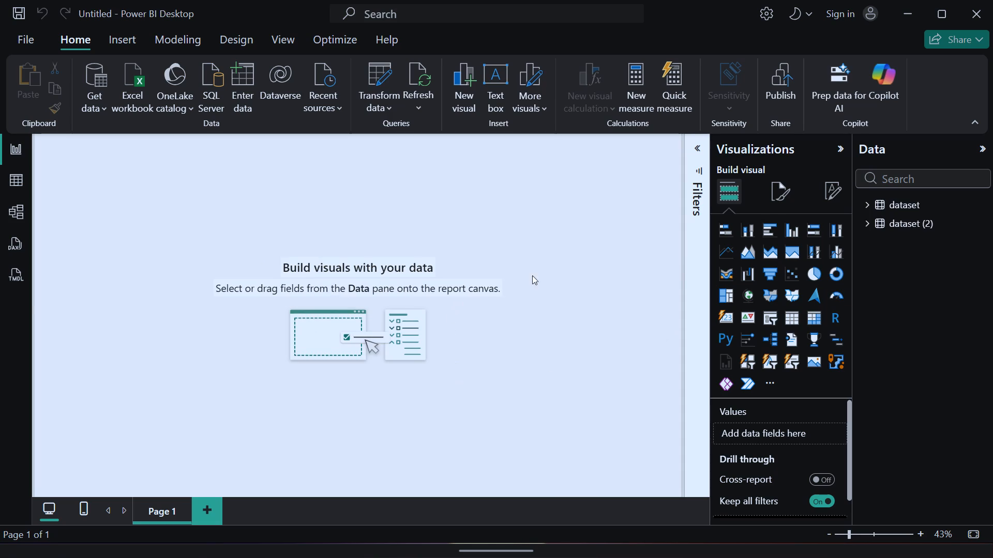
Expand the dataset and dataset (2) tables and review the fields each one contains.
click(867, 204)
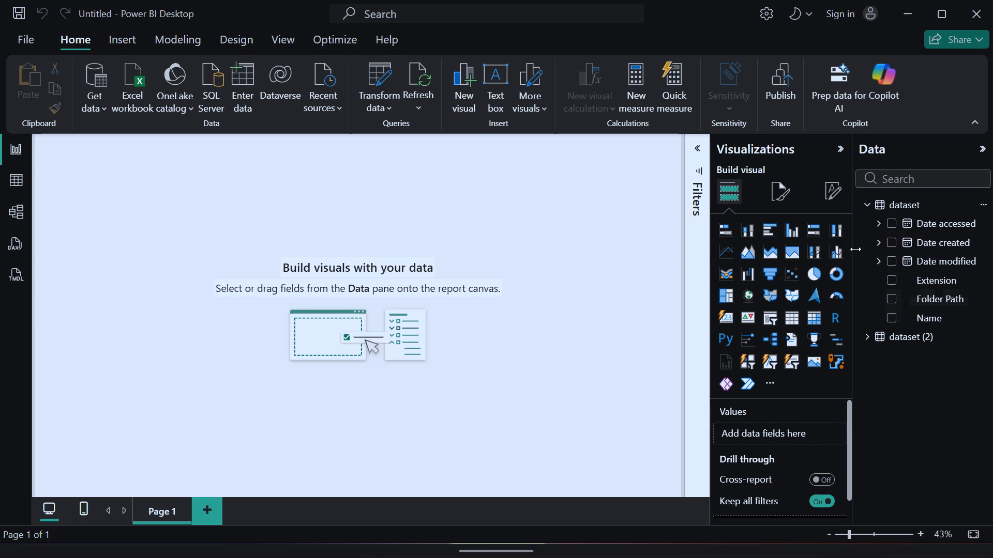
click(867, 339)
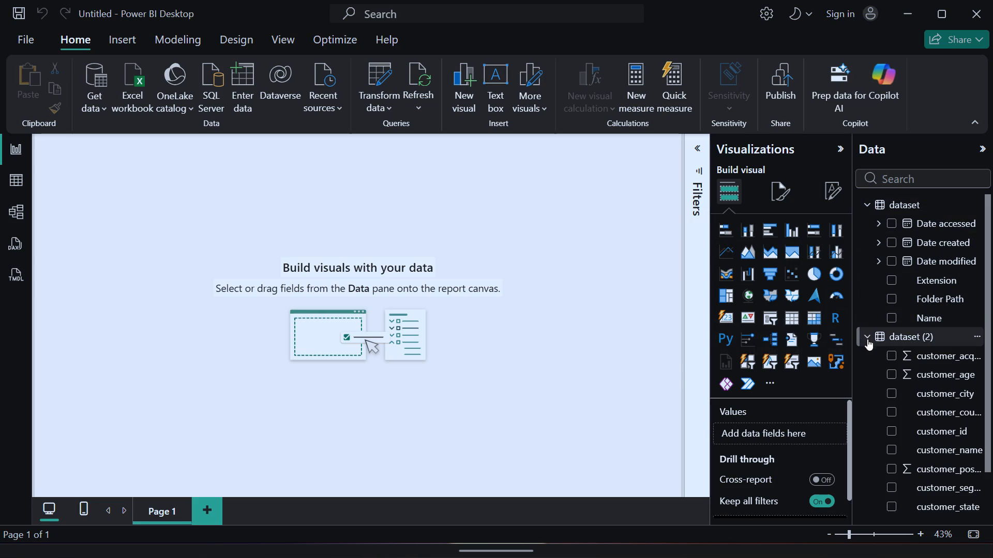
scroll(867, 339, down, 3)
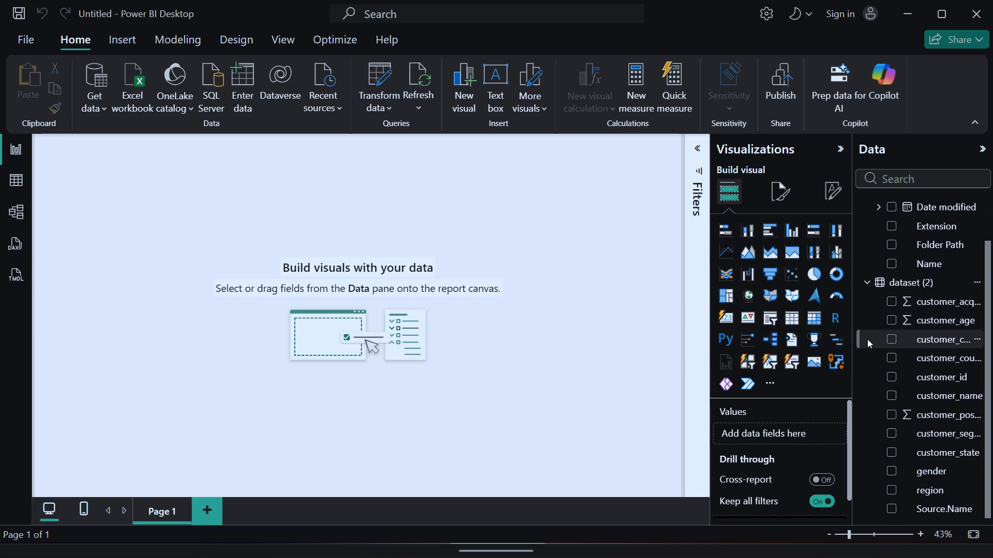
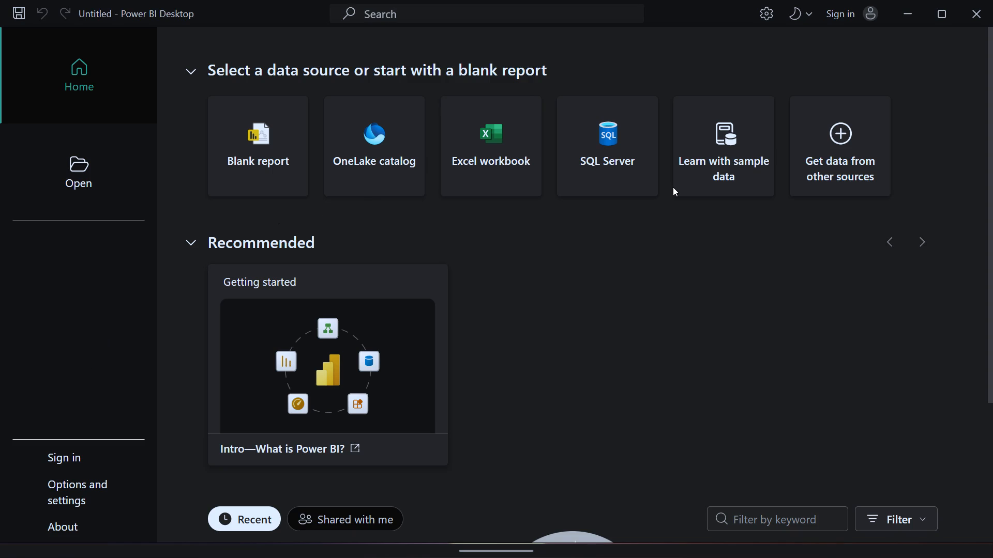
click(857, 139)
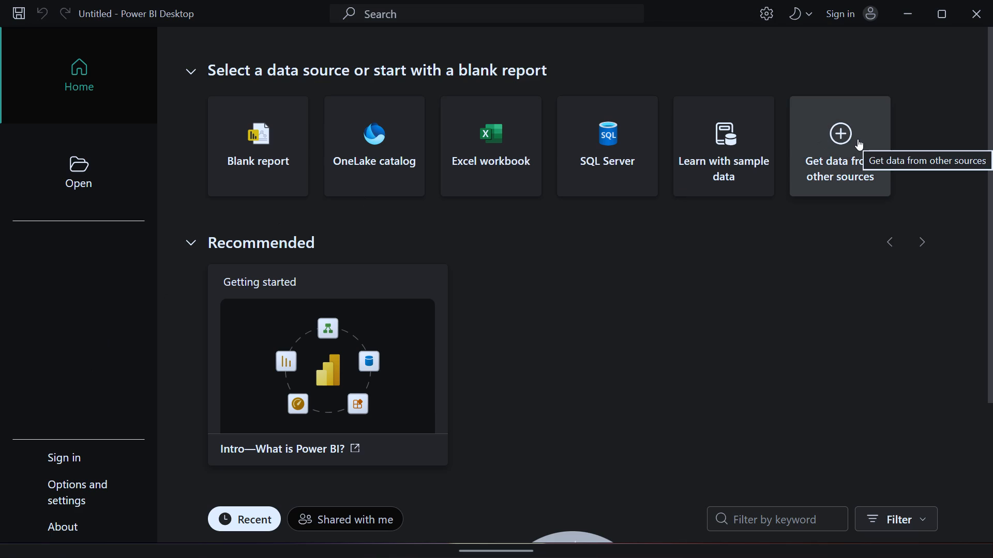
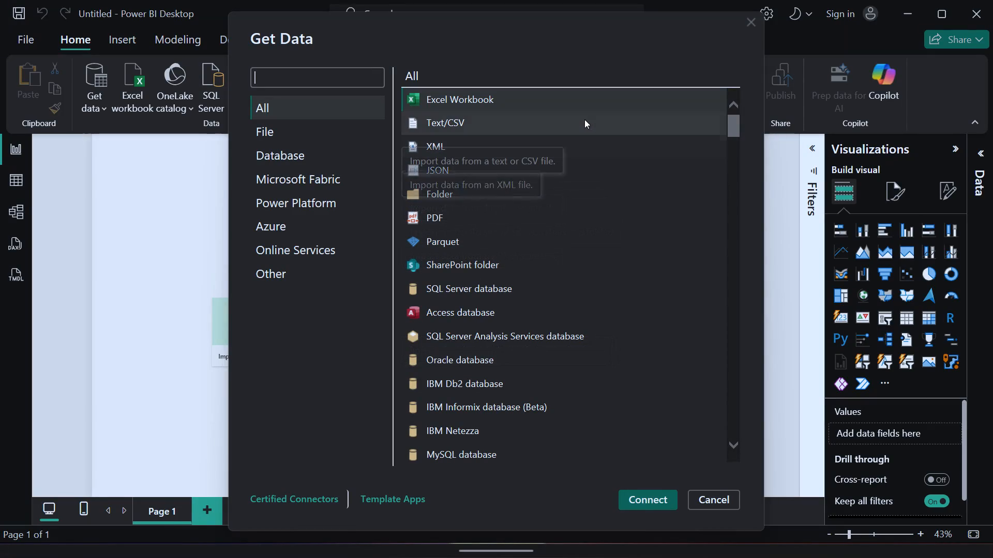
Connect to the Text/CSV file ecommerce_sales_customer_analytics_150k in the dataset folder and open it for transformation in Power Query Editor.
click(584, 119)
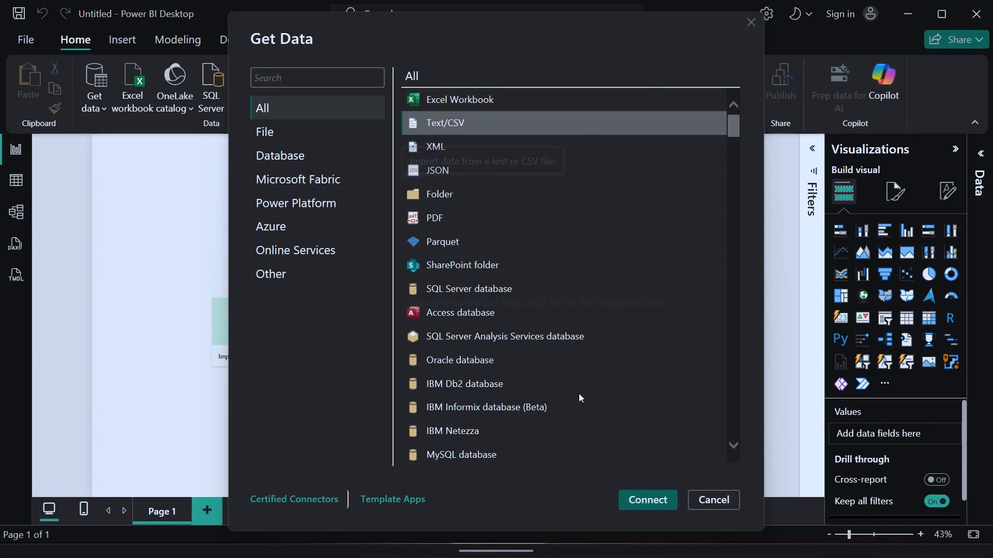
click(643, 492)
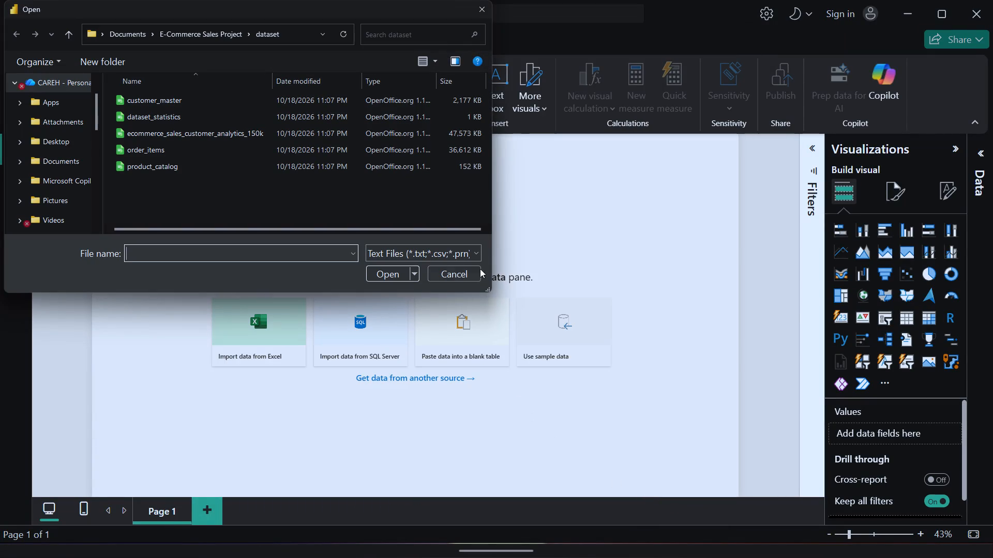
click(331, 135)
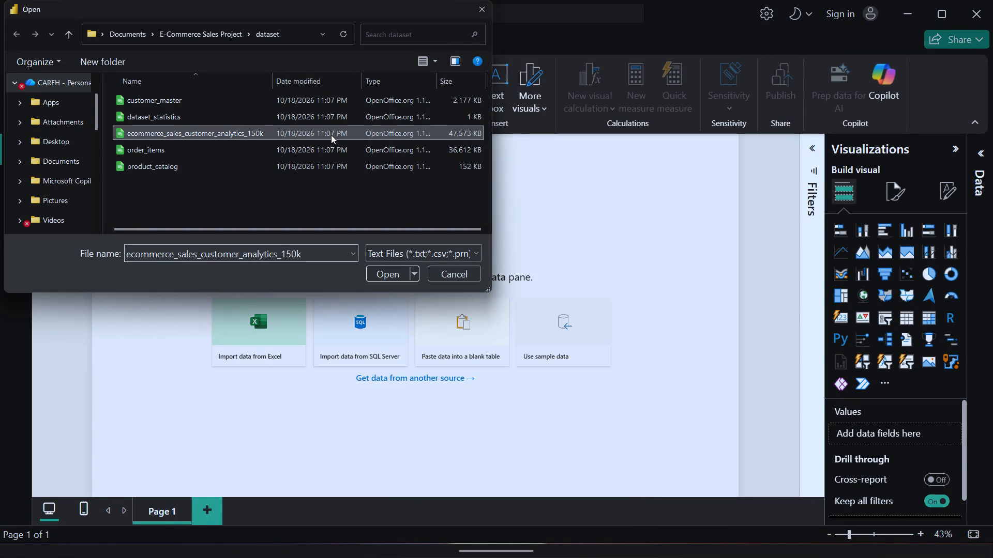
click(380, 275)
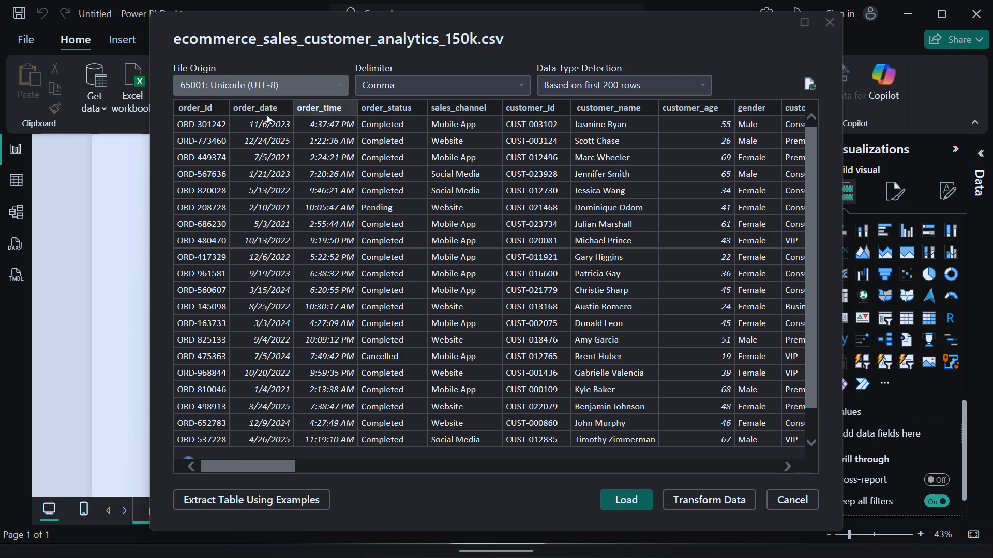
scroll(253, 104, up, 2)
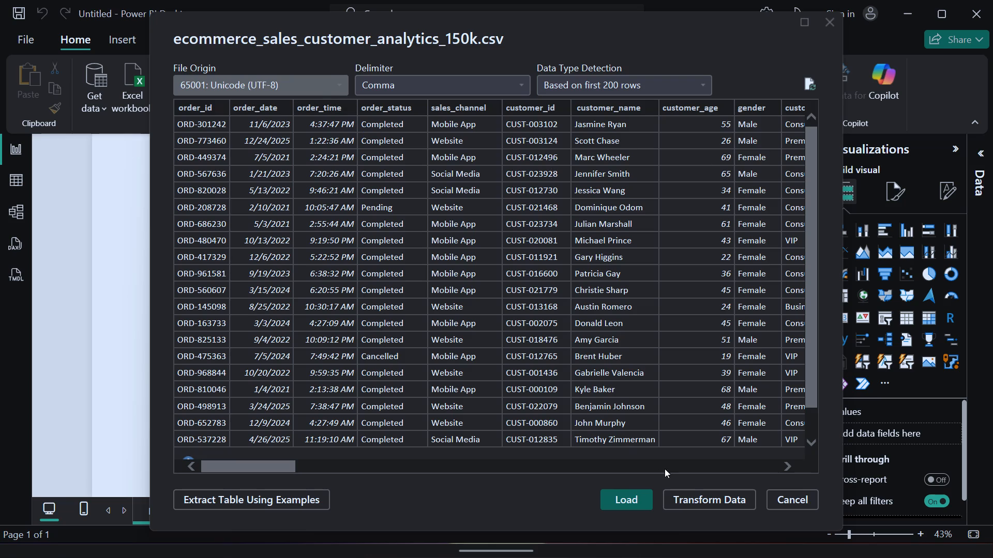
click(686, 504)
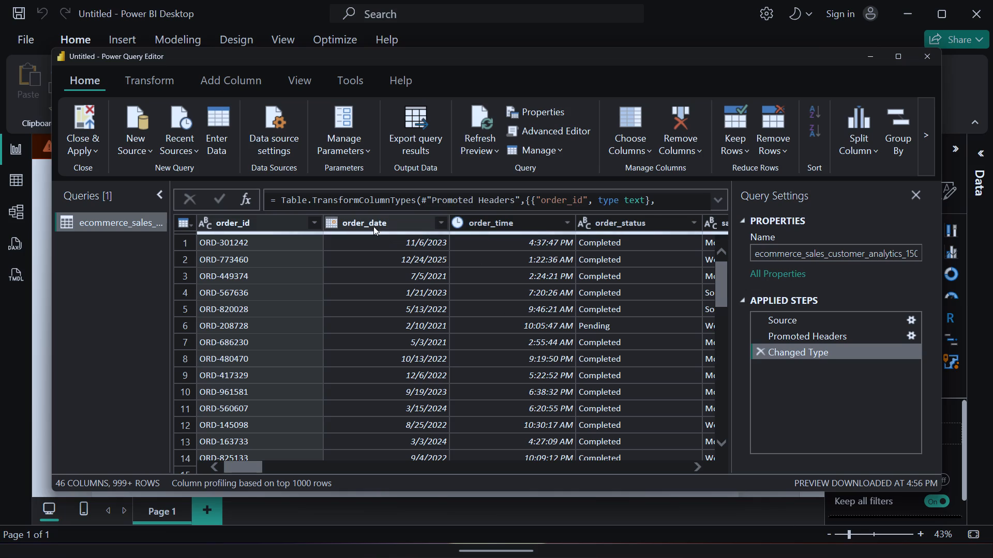
Check the columns of the ecommerce_sales_customer_analytics_150k query, then close the editor and apply the query to the report.
scroll(494, 229, left, 3)
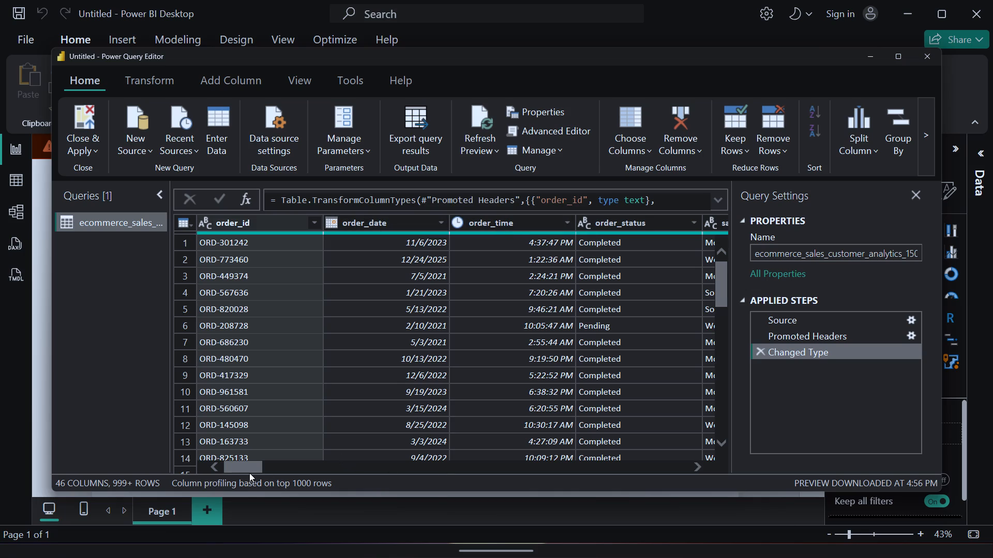
drag(248, 465, 266, 465)
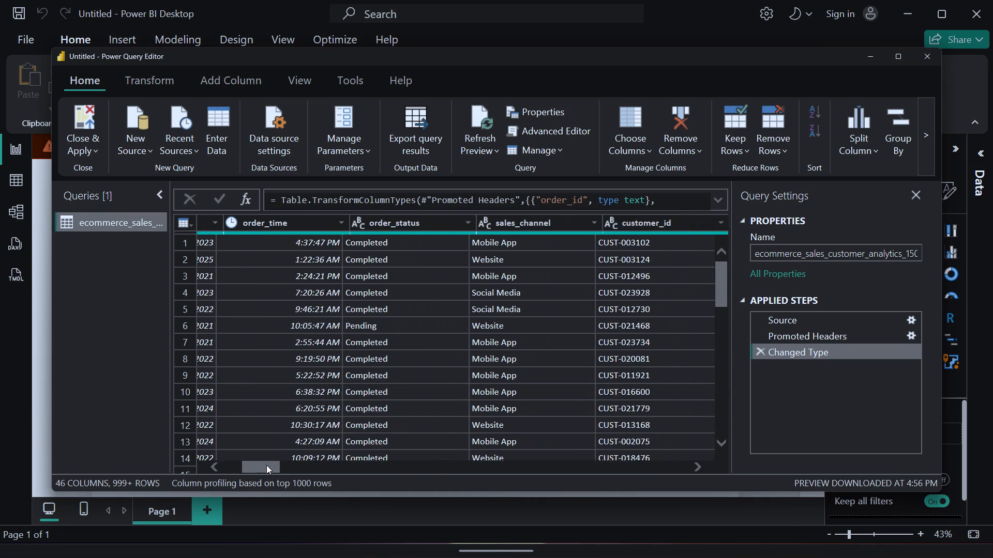
drag(266, 465, 469, 465)
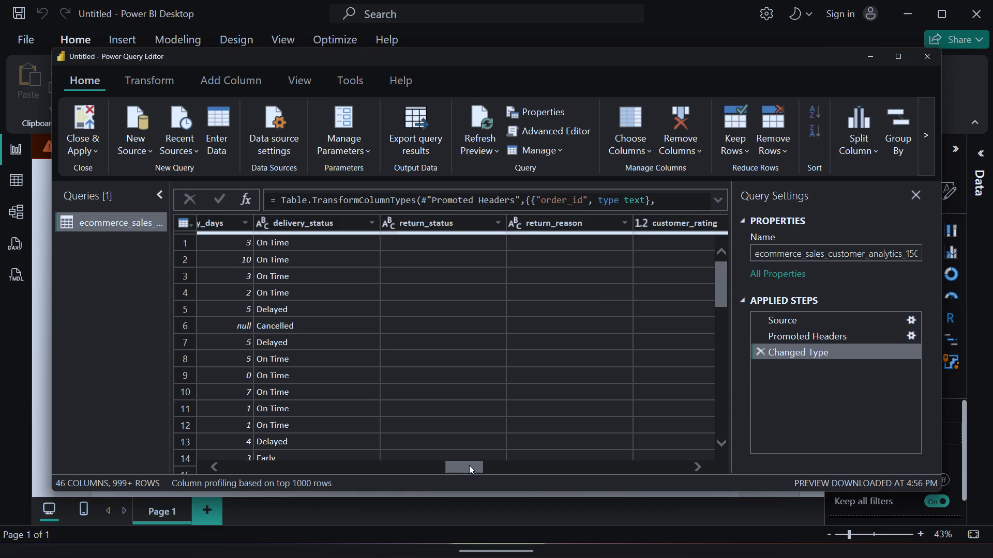
drag(469, 465, 732, 415)
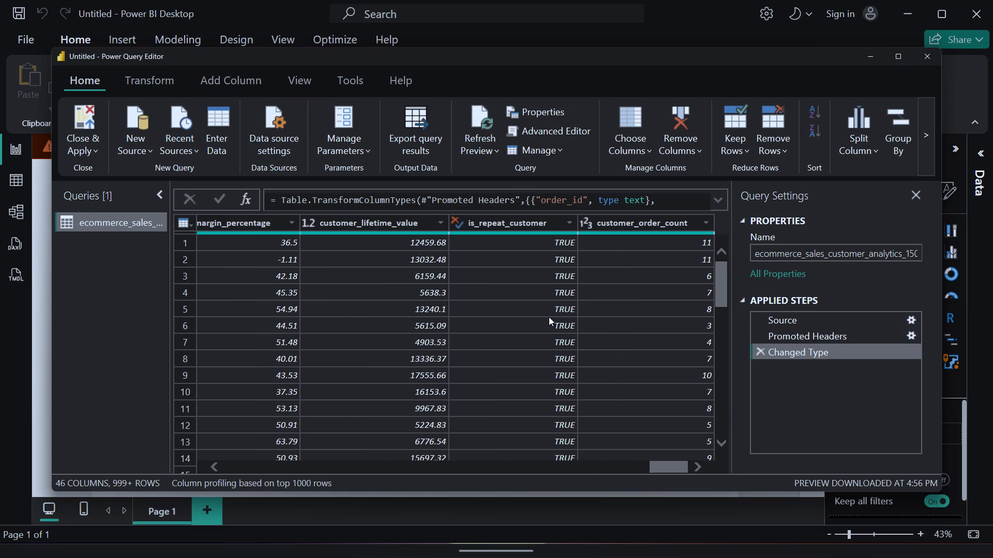
click(85, 118)
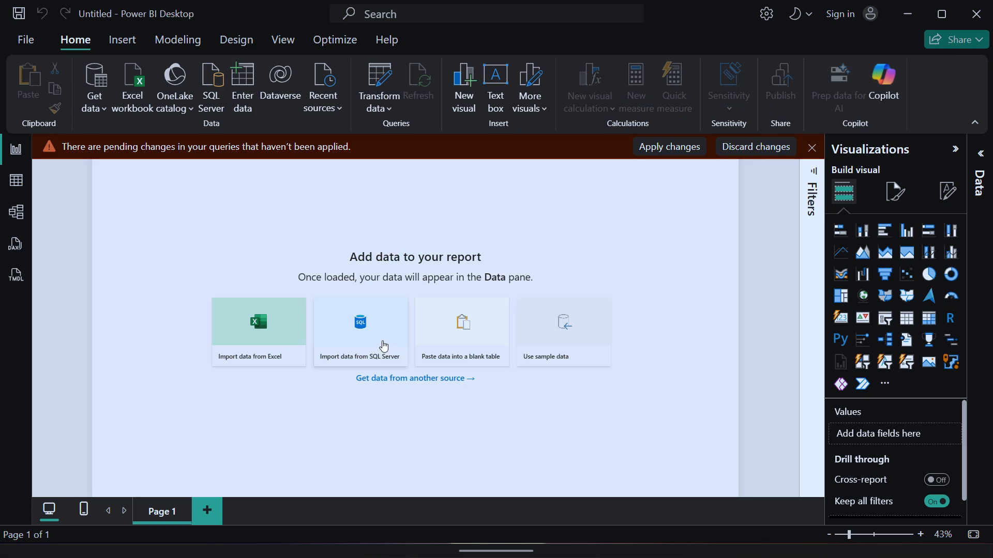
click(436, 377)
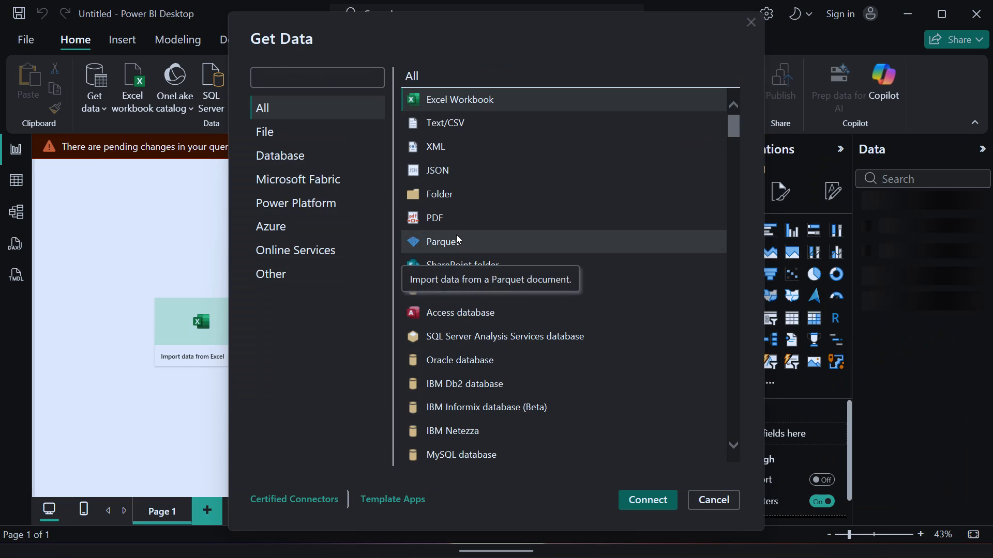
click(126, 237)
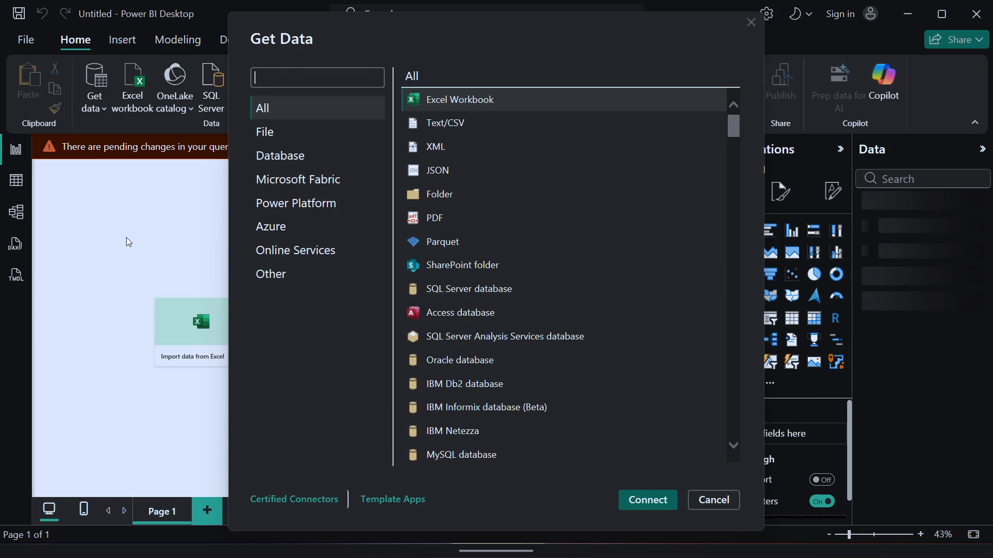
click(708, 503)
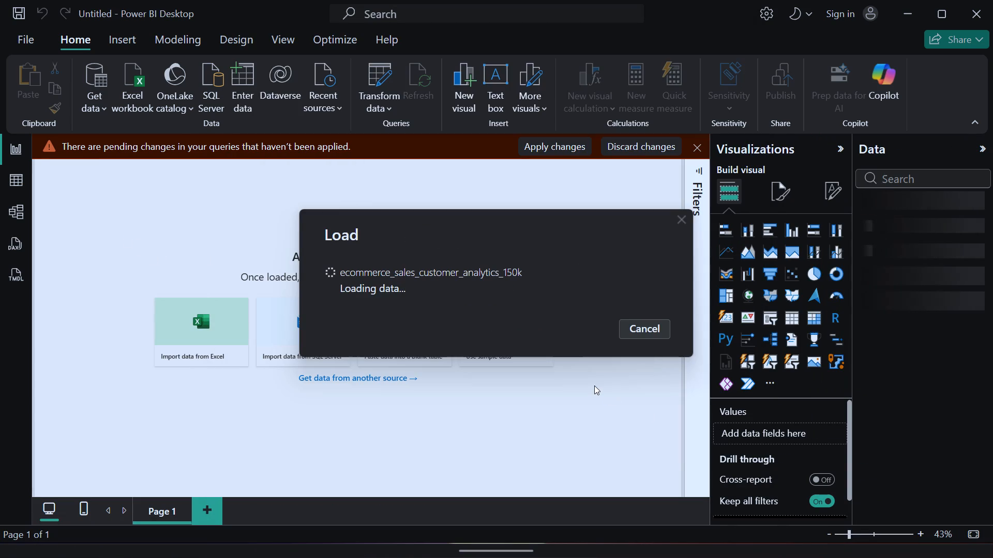
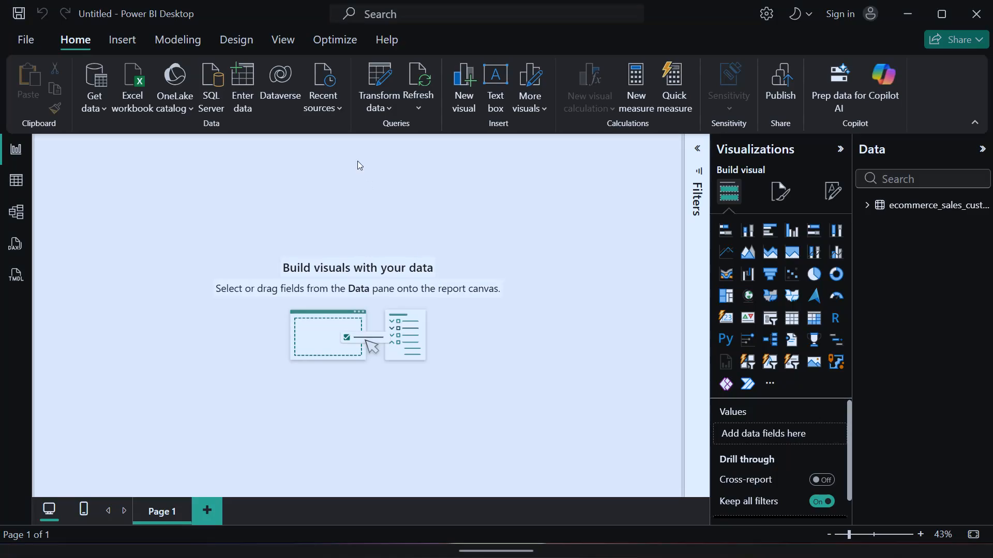
Check the dataset folder's files in File Explorer and open customer_master in Power BI as a Text/CSV source.
click(103, 103)
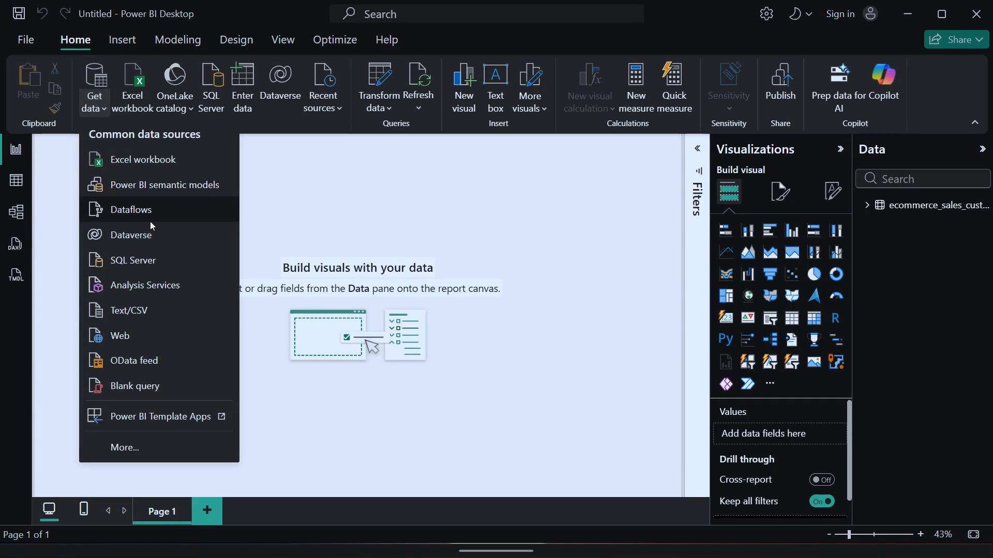
click(149, 301)
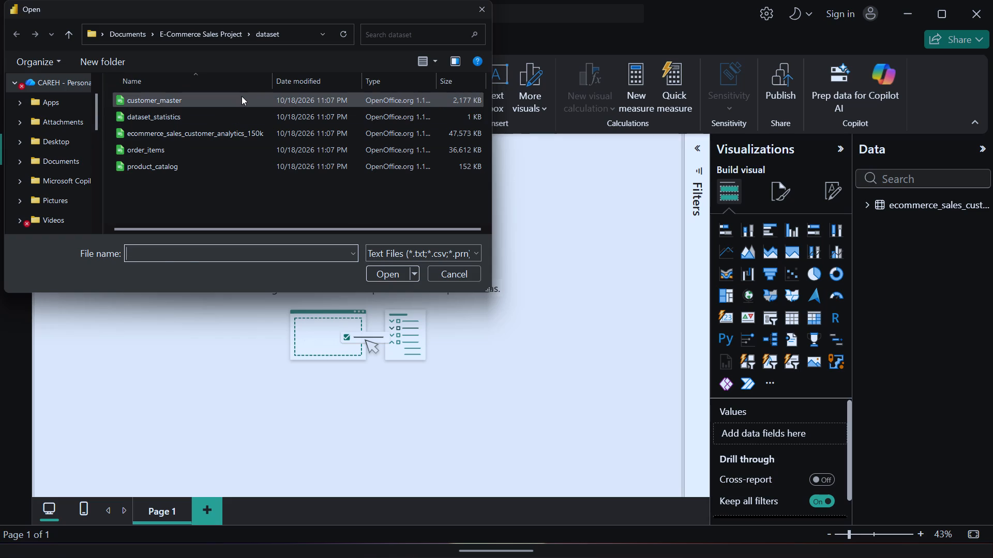
click(242, 96)
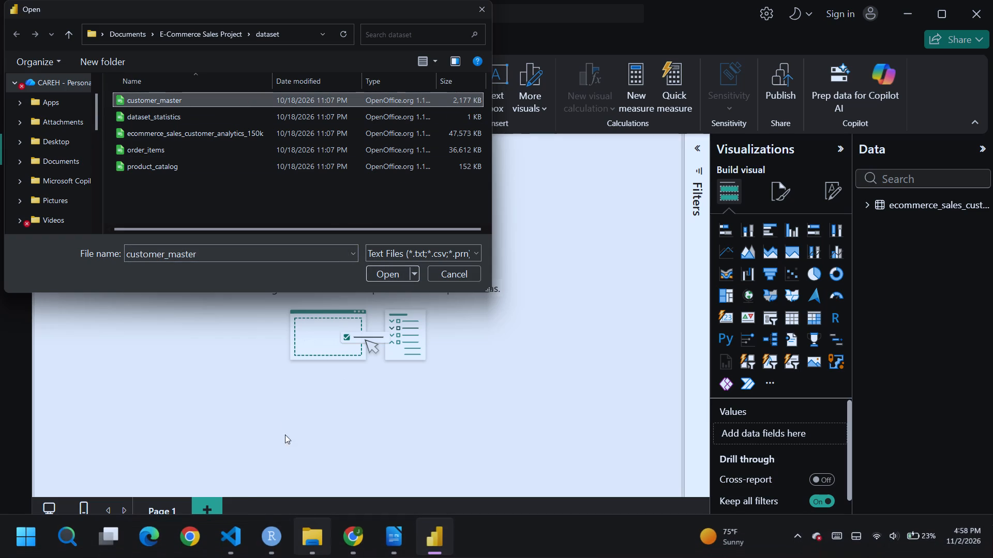
click(317, 547)
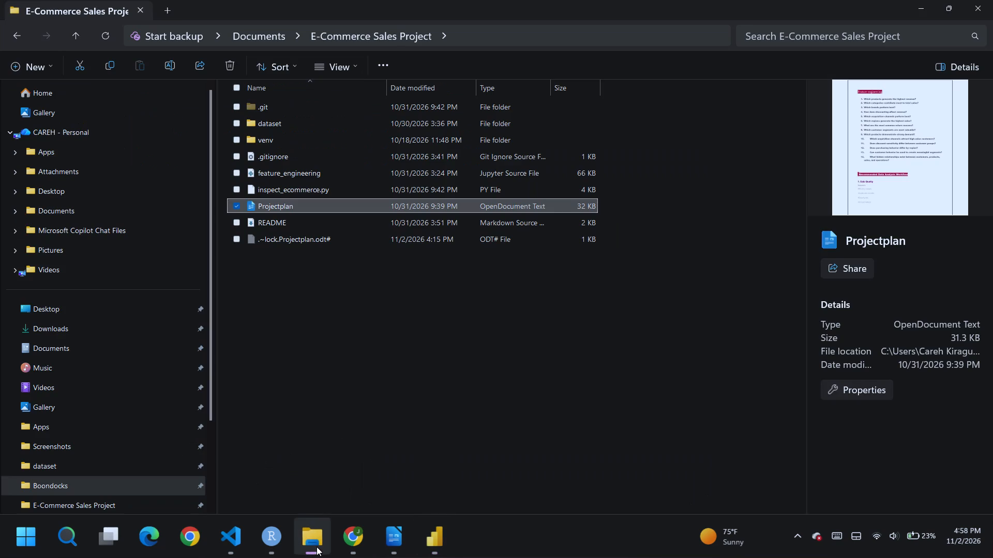
double_click(334, 123)
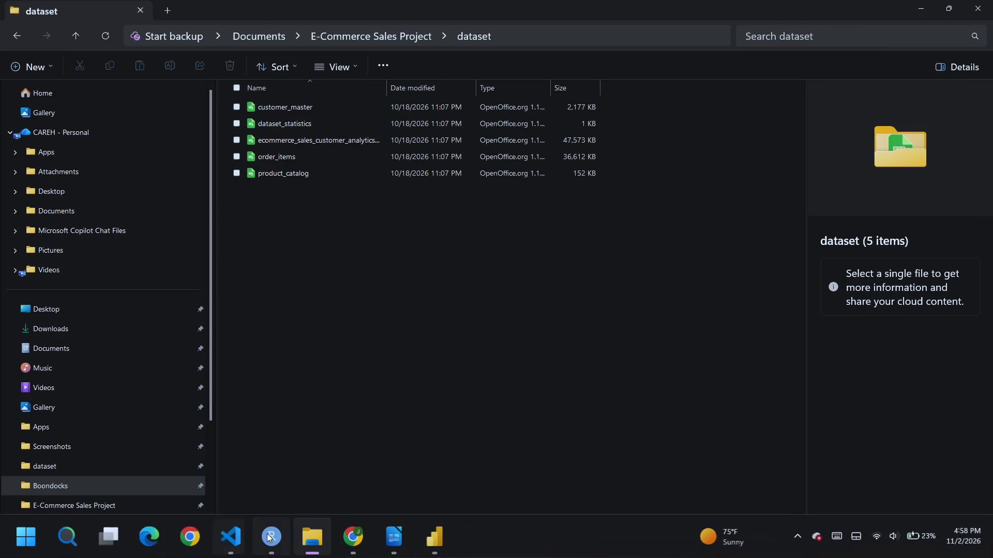
click(428, 535)
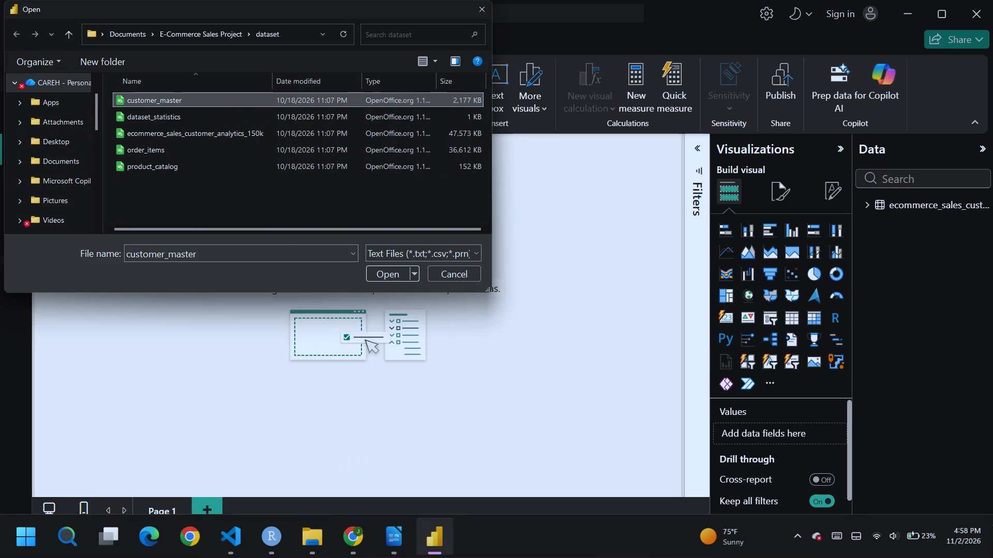
click(382, 272)
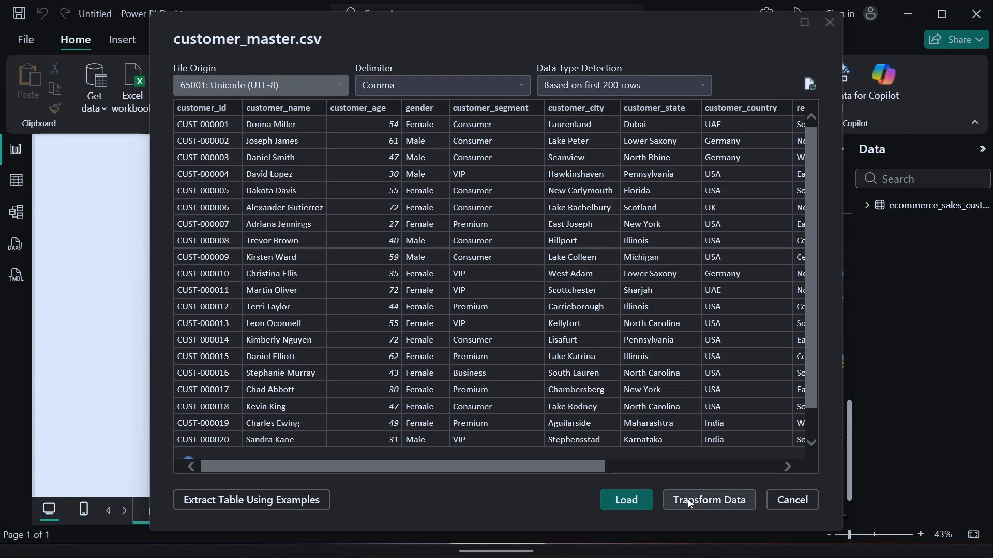
scroll(525, 286, up, 1)
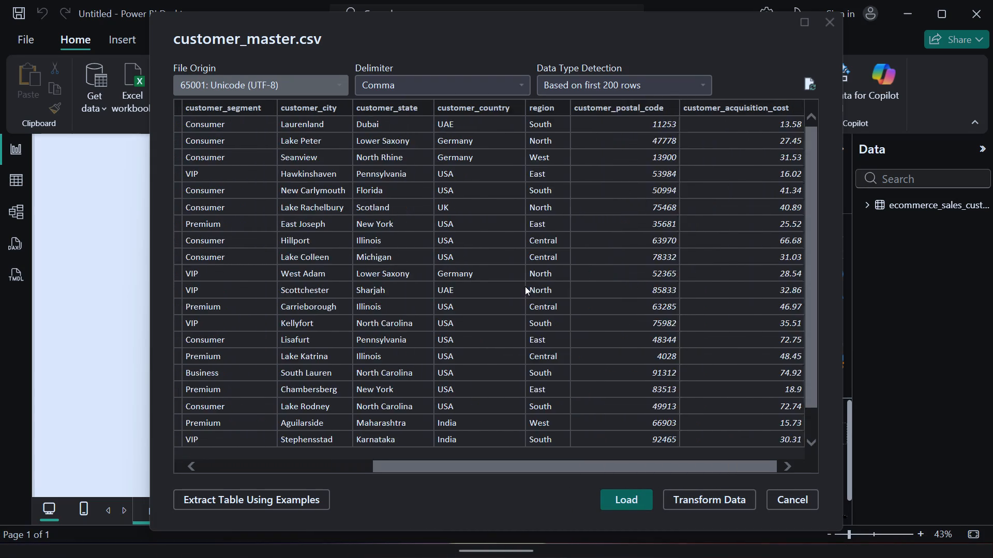
scroll(525, 286, up, 1)
click(628, 502)
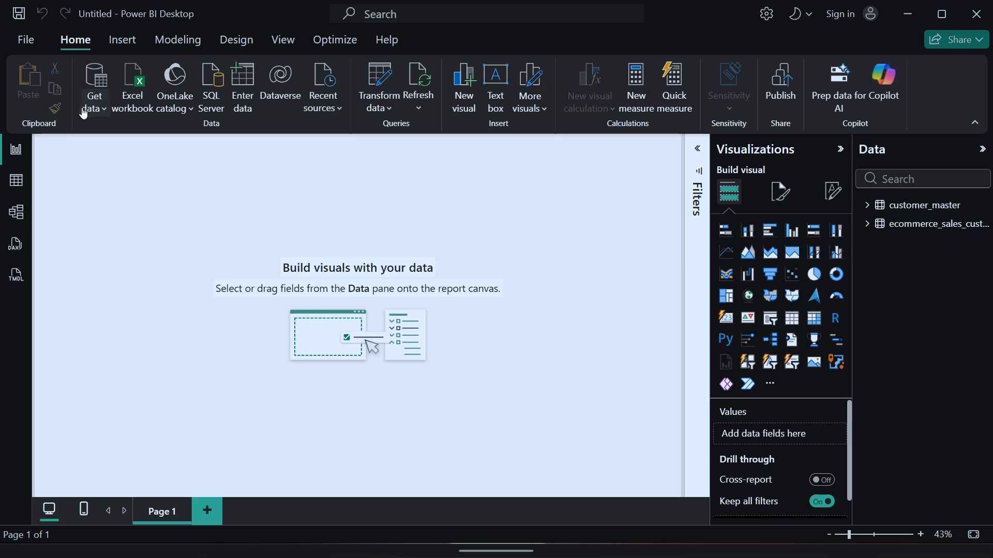
Import the Text/CSV file order_items from the dataset folder and load it directly as its own table.
click(95, 104)
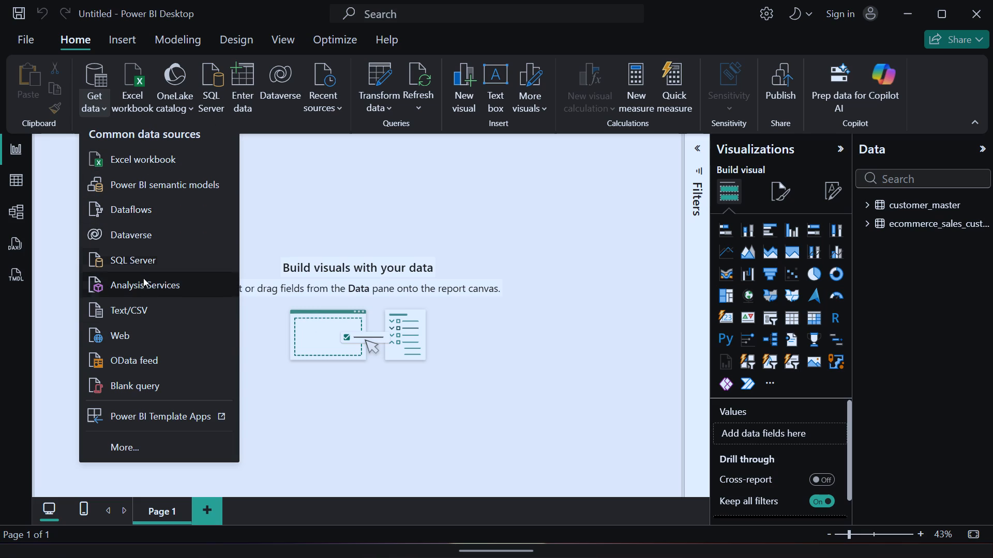
click(146, 316)
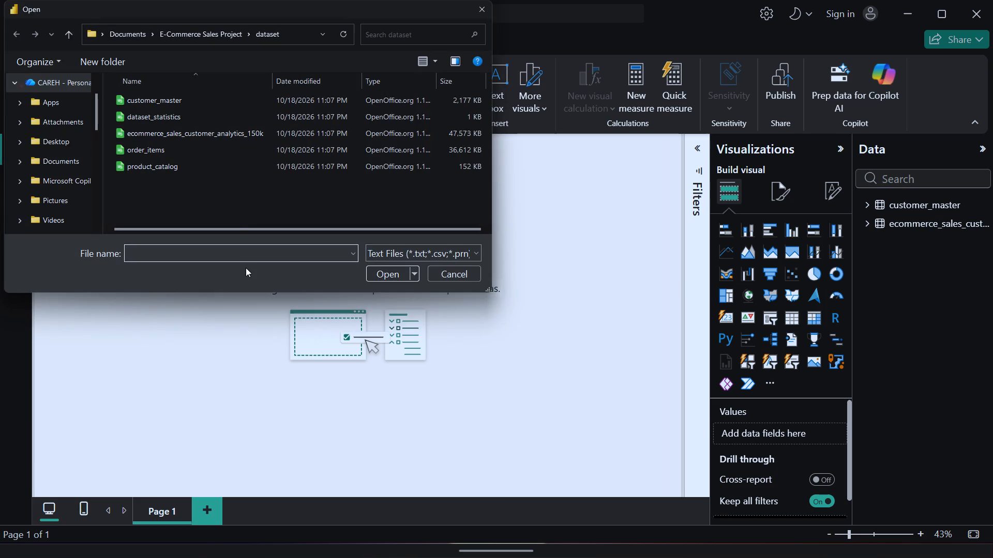
click(171, 153)
click(371, 274)
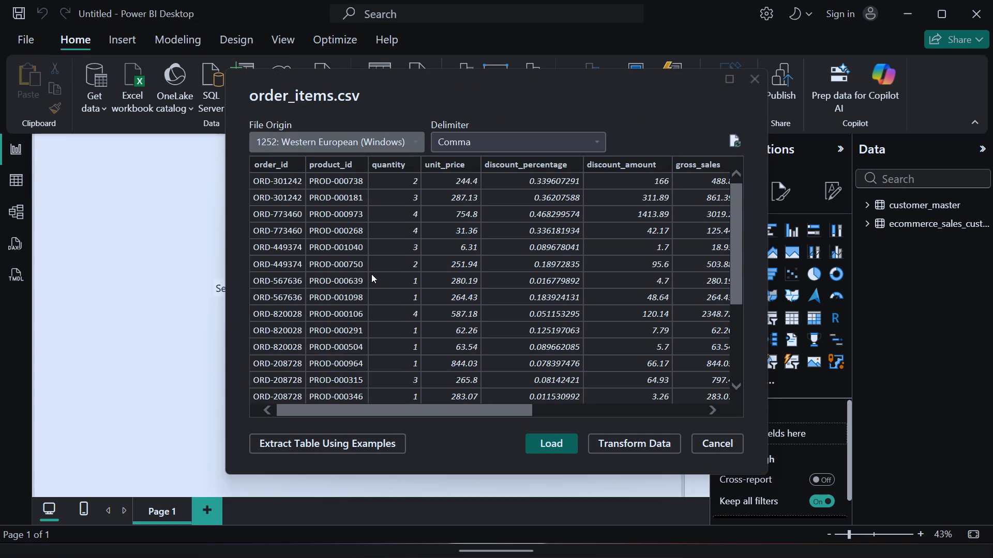
click(563, 443)
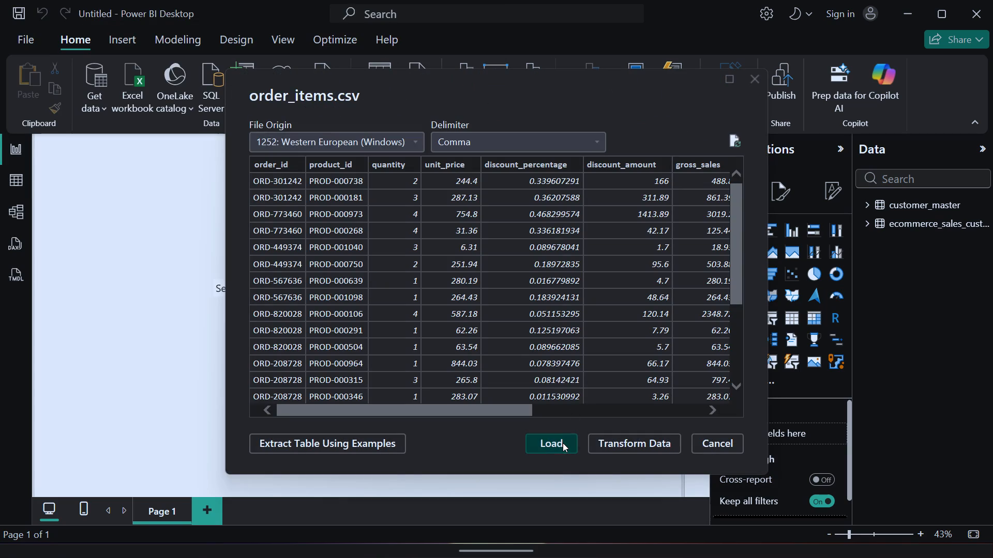
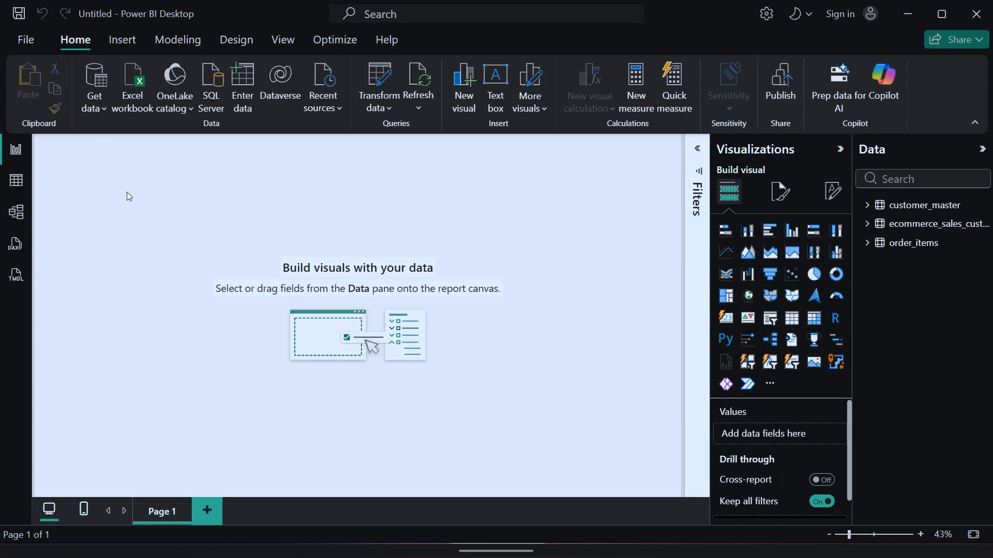
Import the Text/CSV file product_catalog from the dataset folder and load it directly as its own table.
click(101, 111)
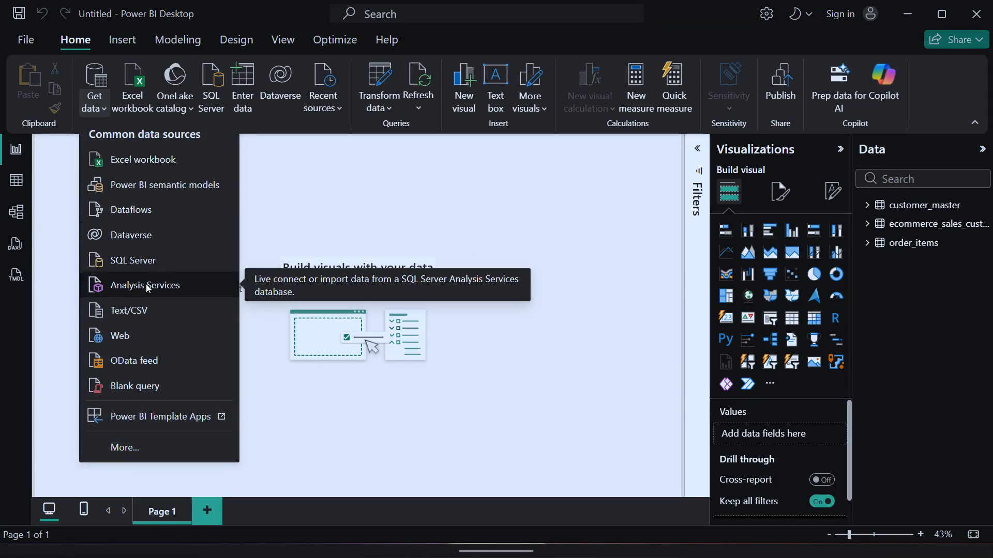
click(149, 308)
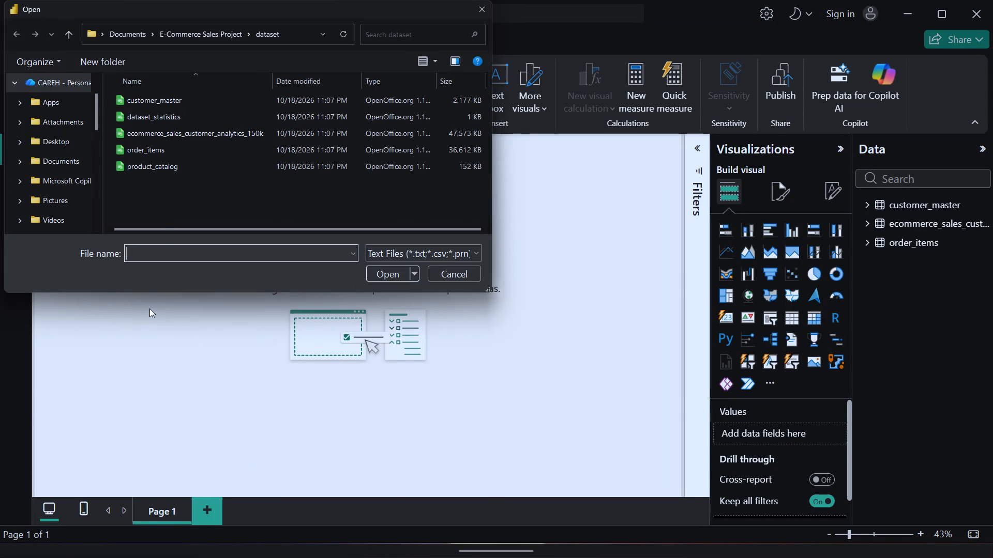
click(171, 171)
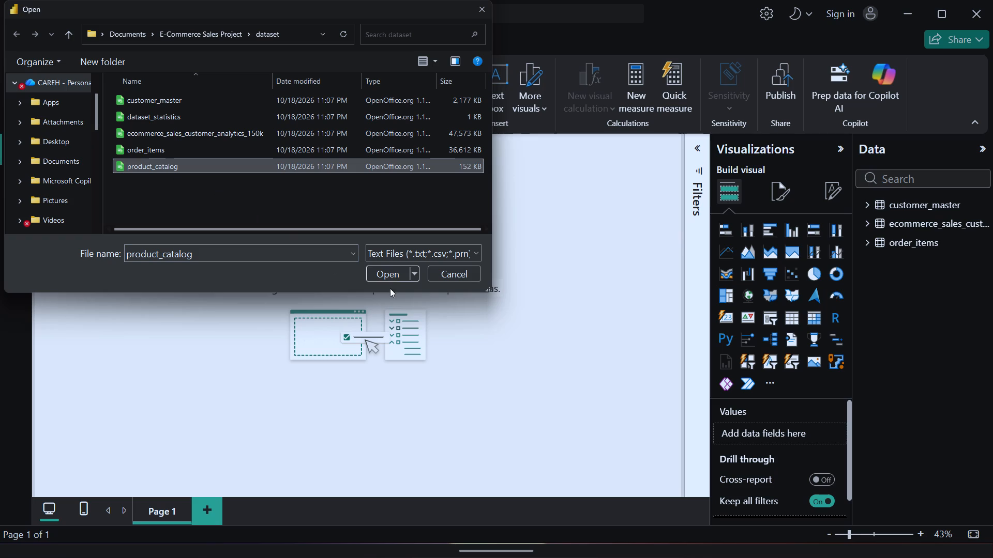
click(389, 268)
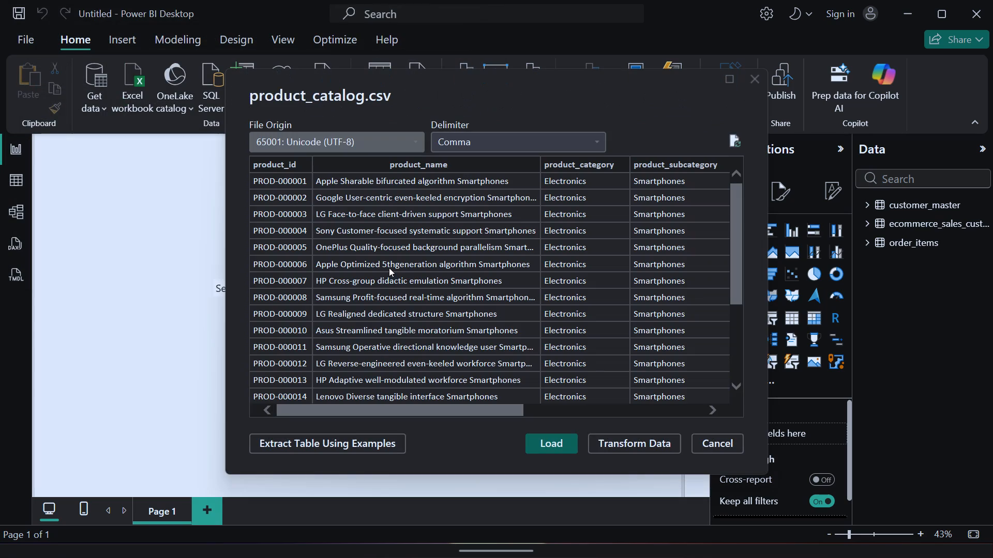
click(558, 438)
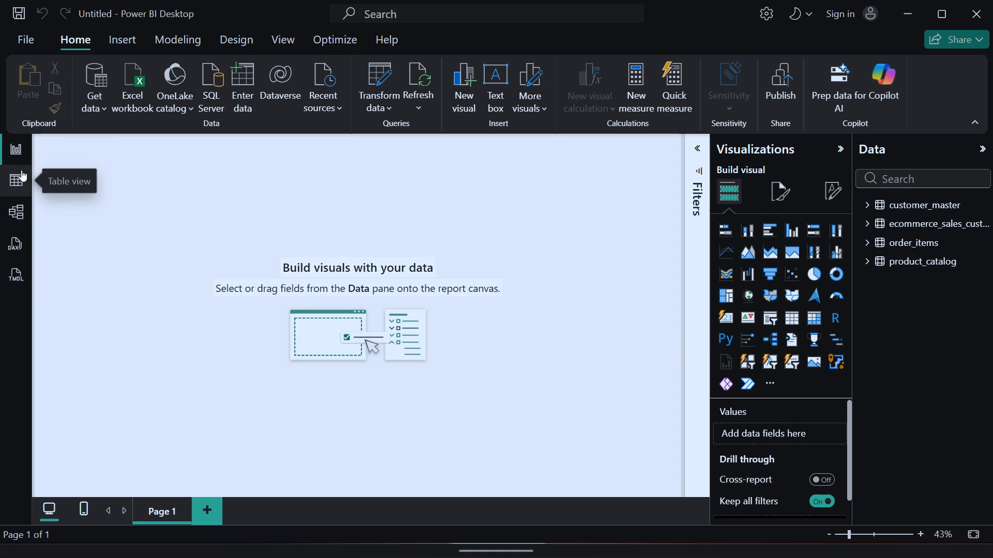
Open the model diagram and make the ecommerce_sales_customer_analytics_150k table card taller and narrower.
click(20, 200)
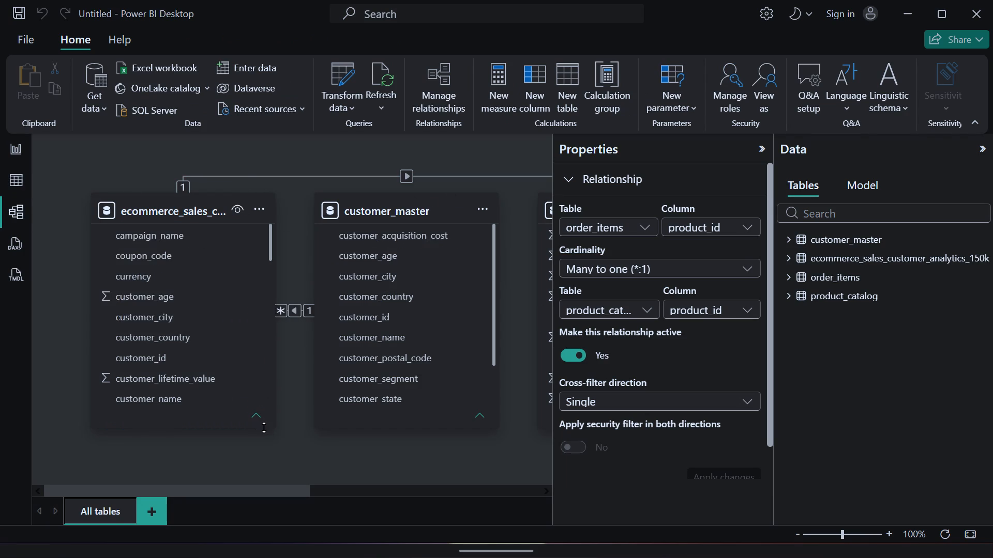
drag(264, 427, 241, 341)
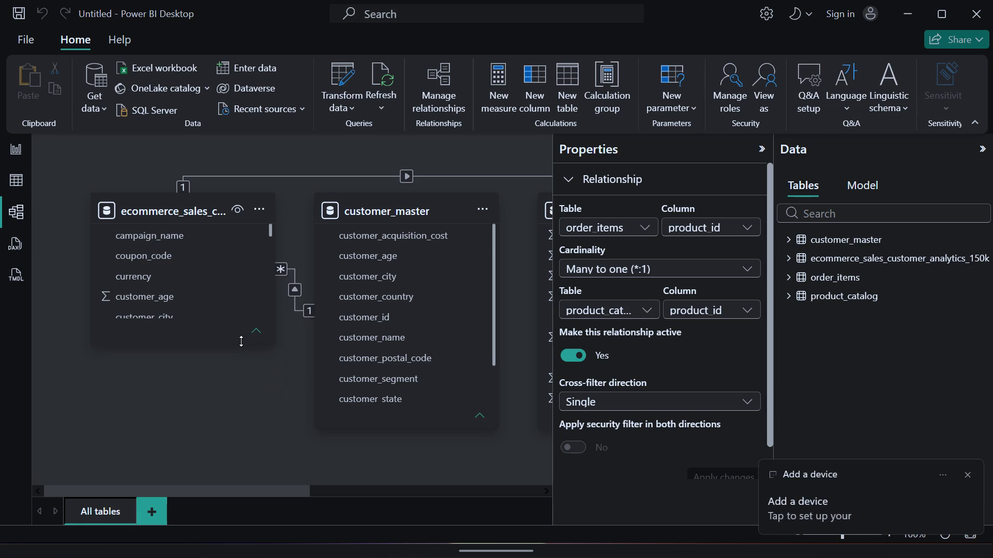
drag(241, 341, 239, 339)
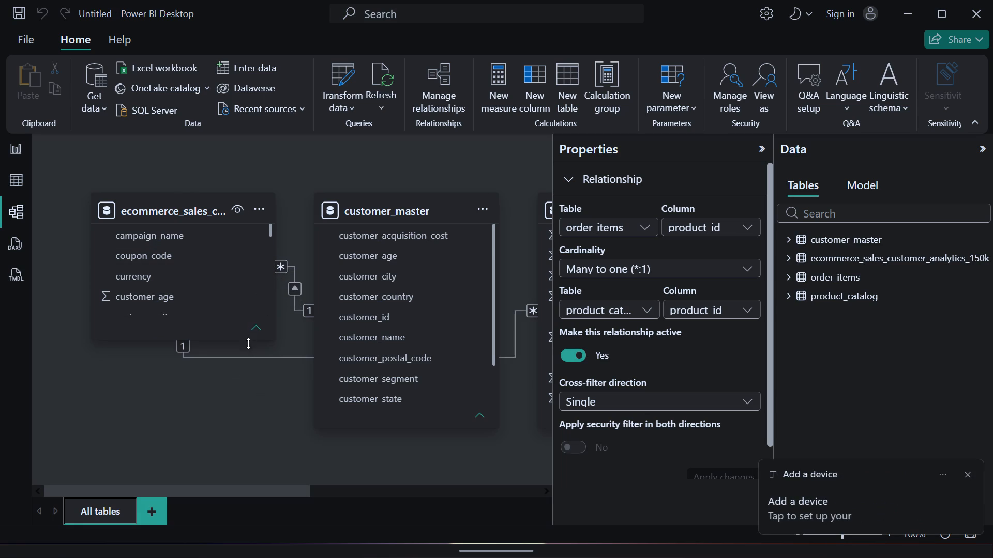
drag(250, 342, 240, 423)
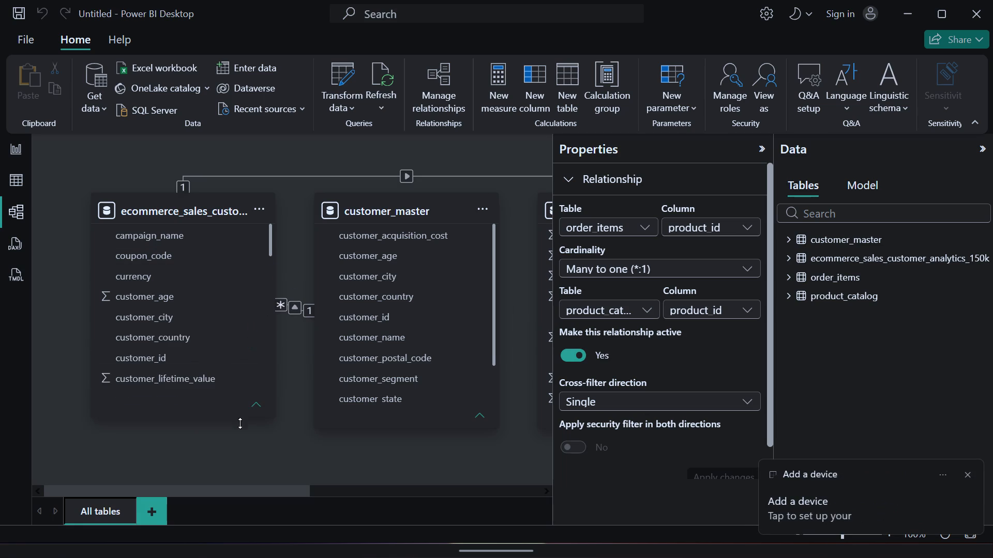
drag(240, 423, 233, 557)
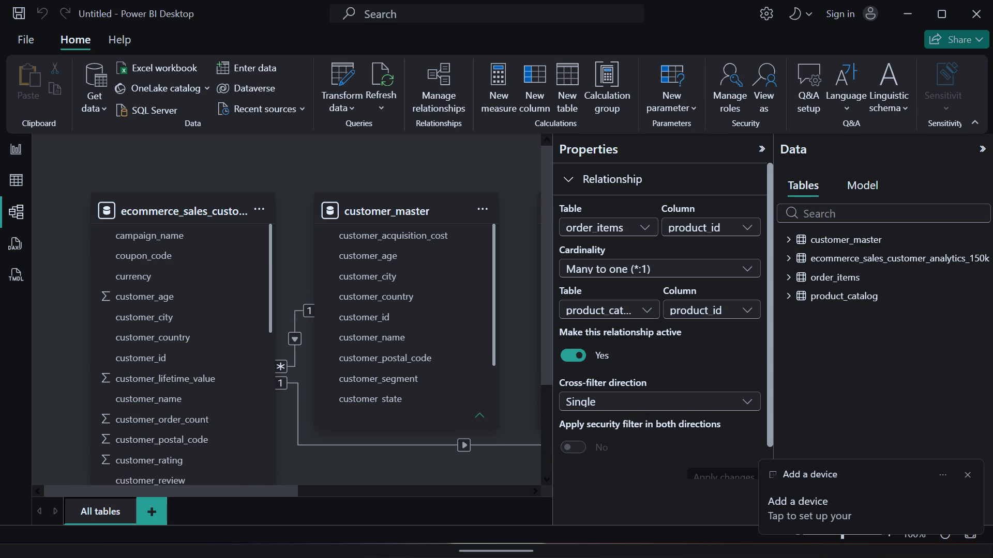
drag(276, 246, 246, 244)
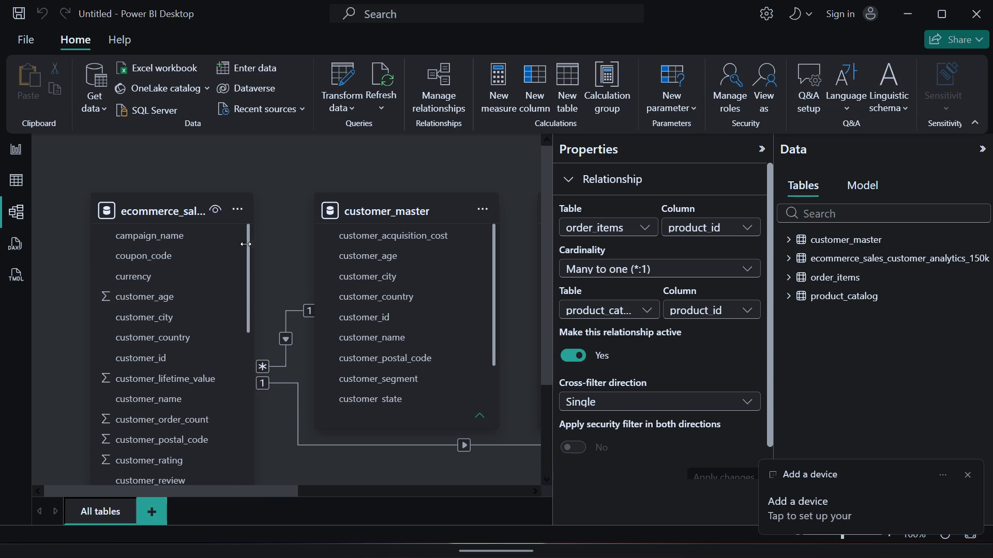
drag(246, 244, 214, 239)
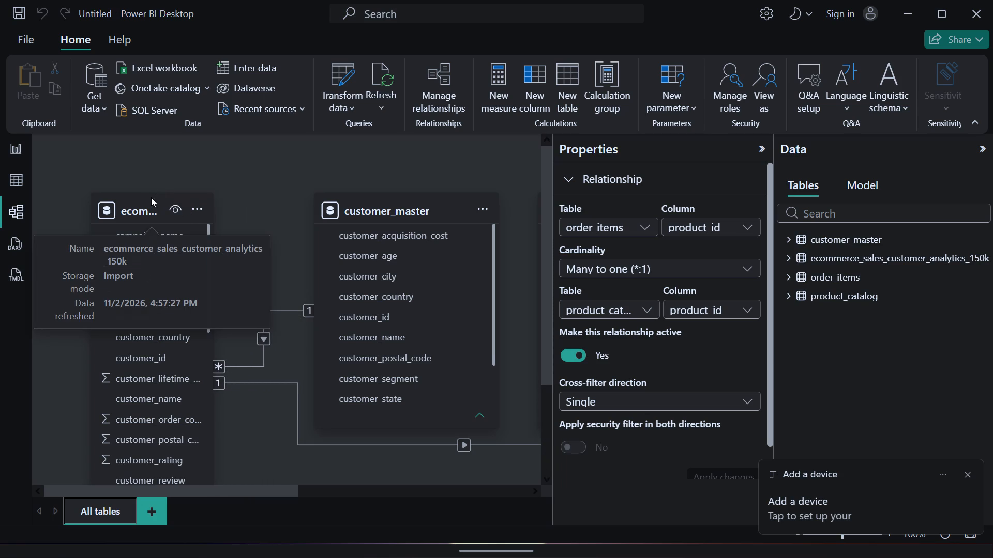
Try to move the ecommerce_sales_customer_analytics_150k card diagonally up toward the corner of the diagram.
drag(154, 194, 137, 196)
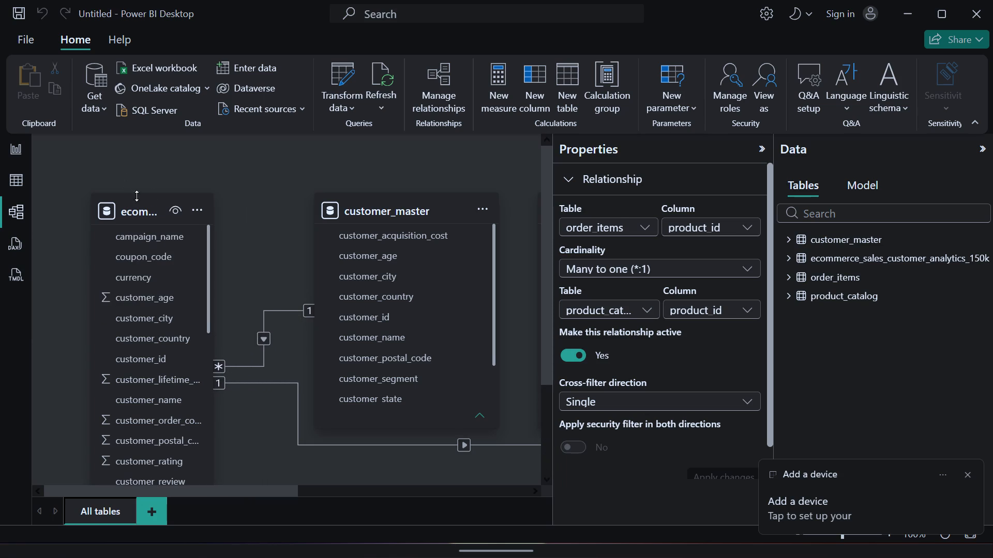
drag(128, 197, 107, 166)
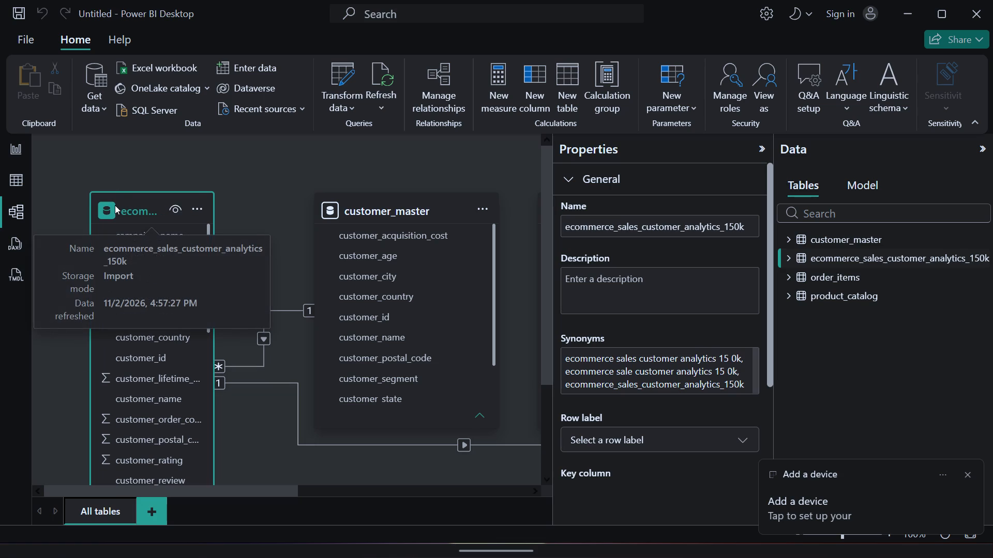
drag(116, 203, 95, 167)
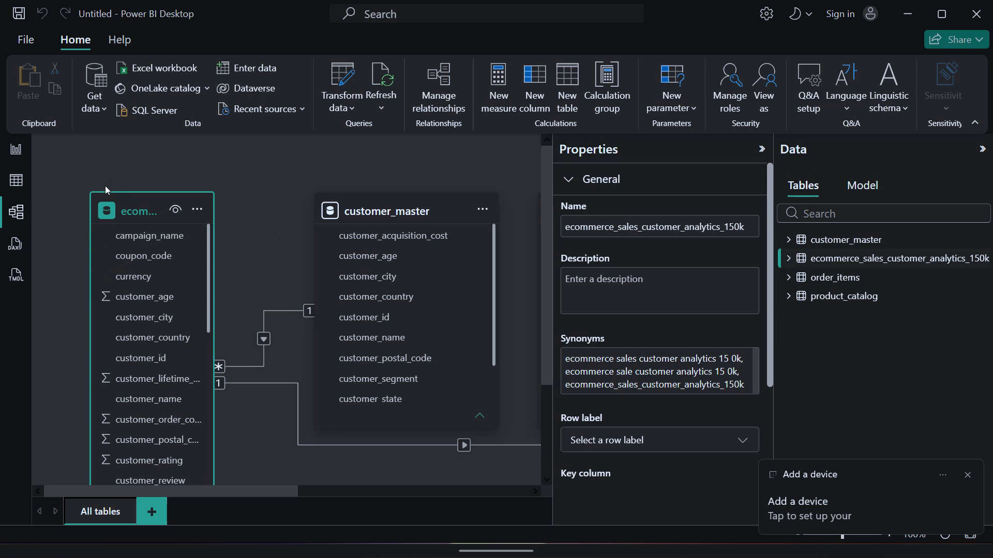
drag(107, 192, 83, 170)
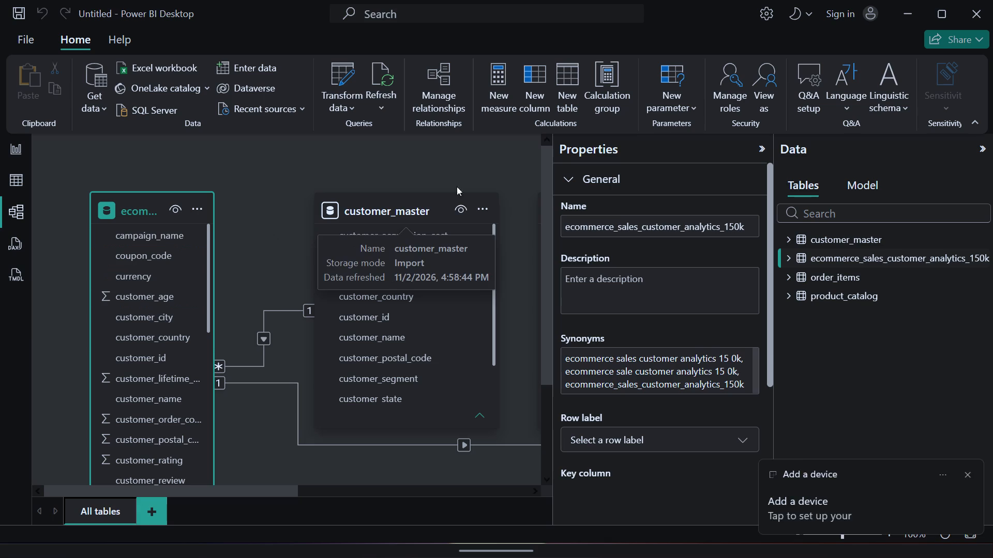
Narrow the customer_master table card and shorten it to show only its first three fields.
drag(498, 226, 473, 234)
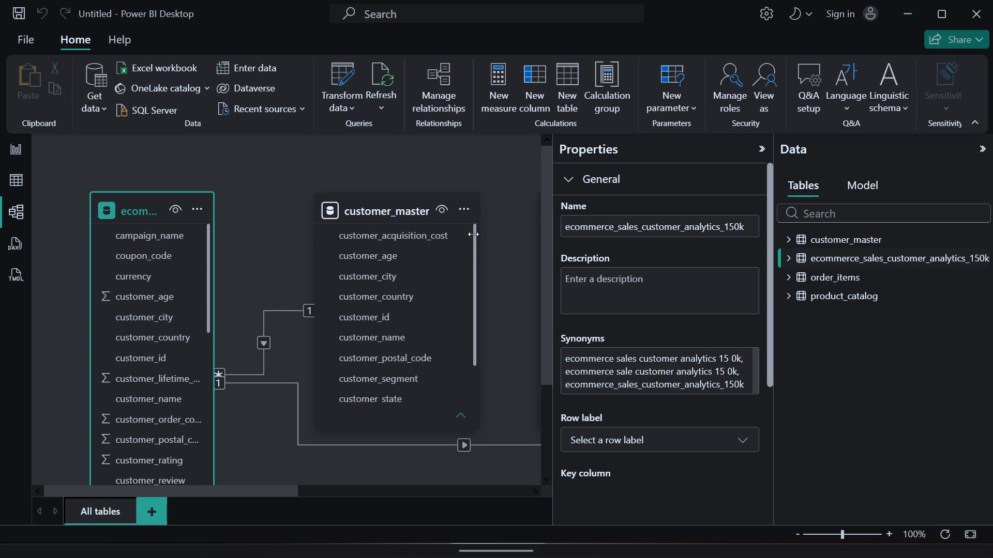
drag(473, 234, 394, 232)
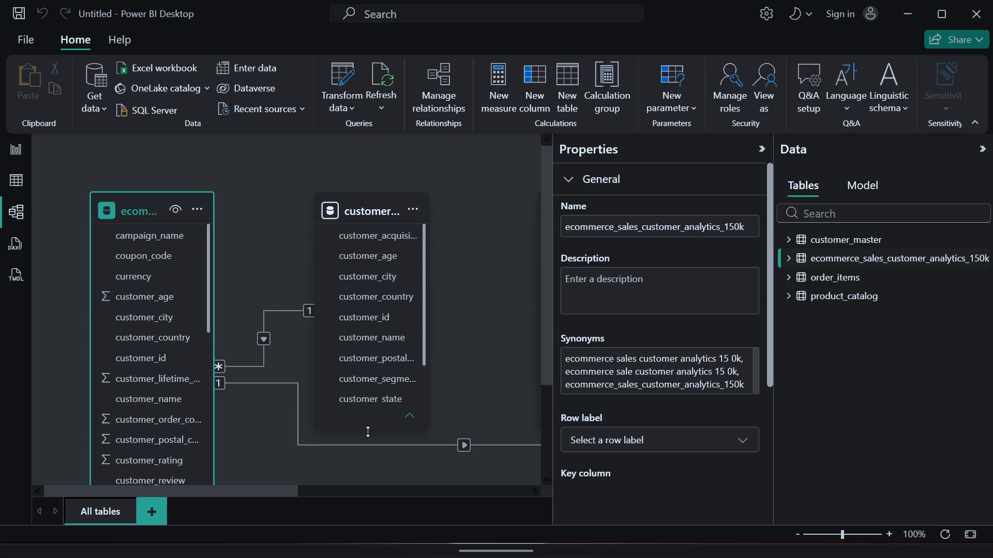
drag(367, 429, 368, 297)
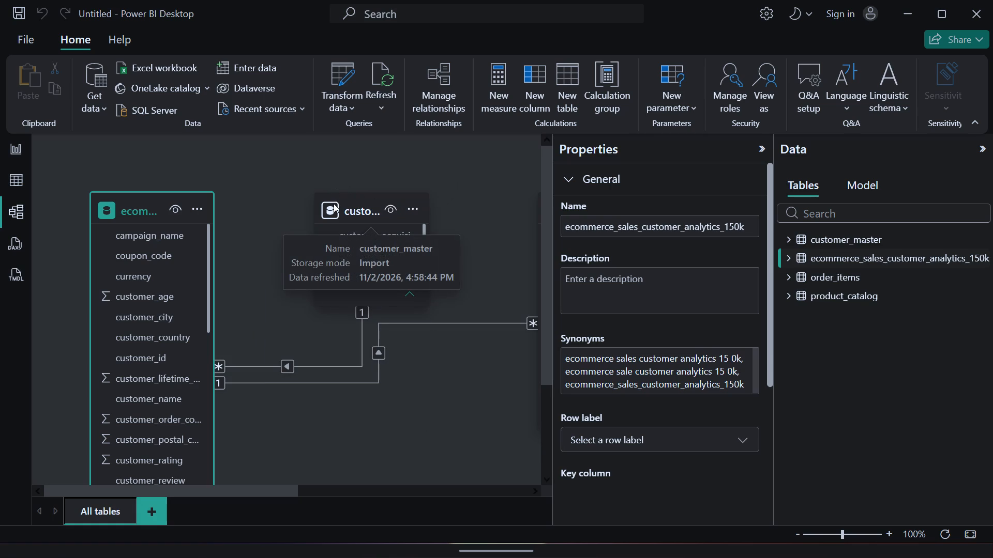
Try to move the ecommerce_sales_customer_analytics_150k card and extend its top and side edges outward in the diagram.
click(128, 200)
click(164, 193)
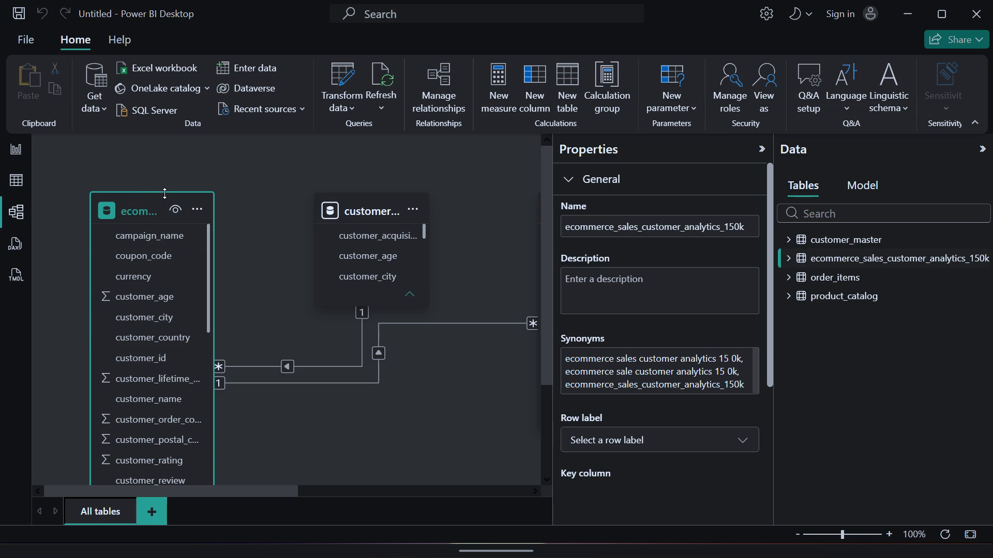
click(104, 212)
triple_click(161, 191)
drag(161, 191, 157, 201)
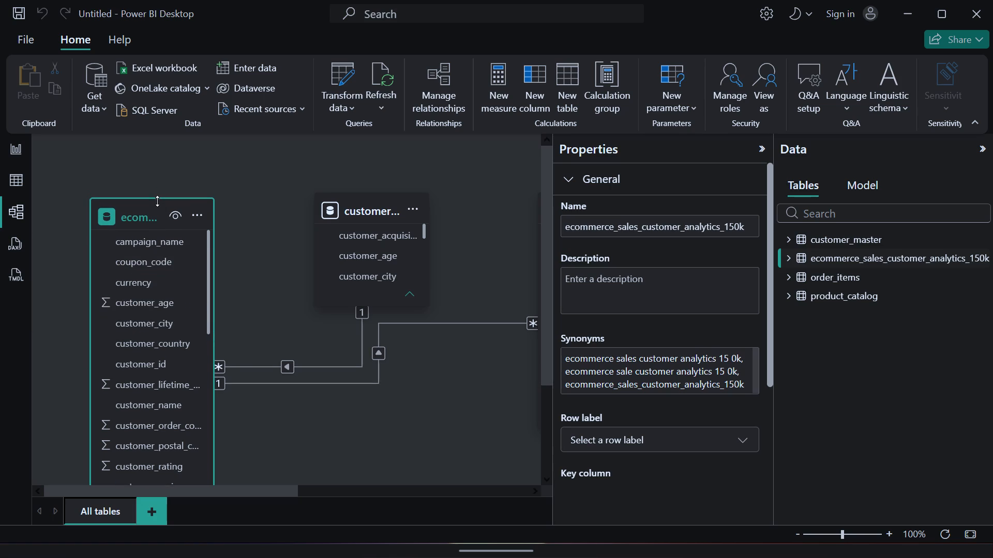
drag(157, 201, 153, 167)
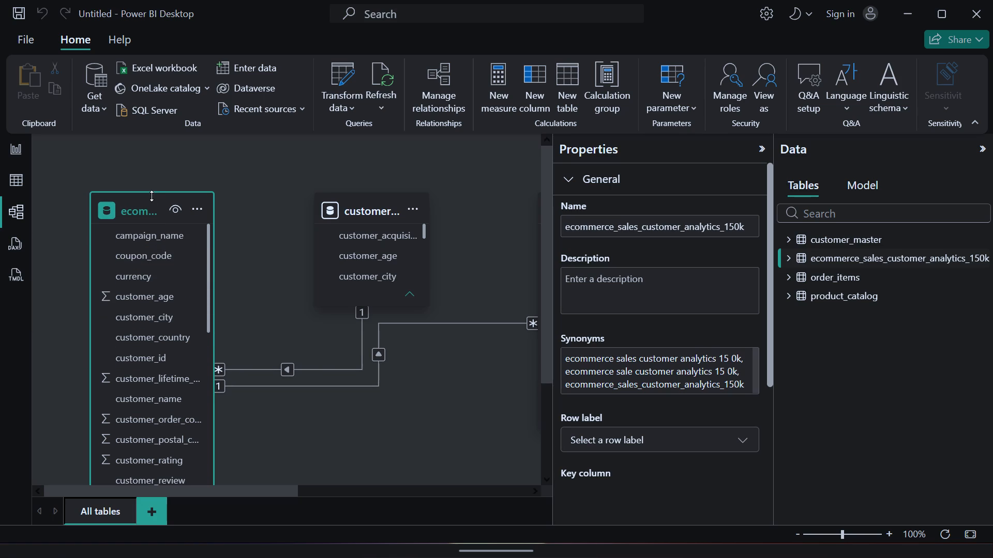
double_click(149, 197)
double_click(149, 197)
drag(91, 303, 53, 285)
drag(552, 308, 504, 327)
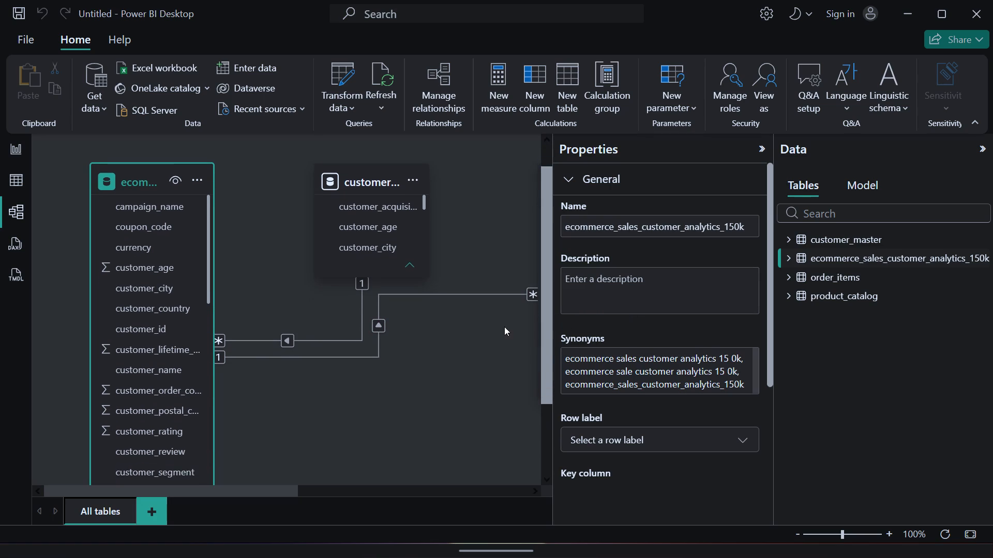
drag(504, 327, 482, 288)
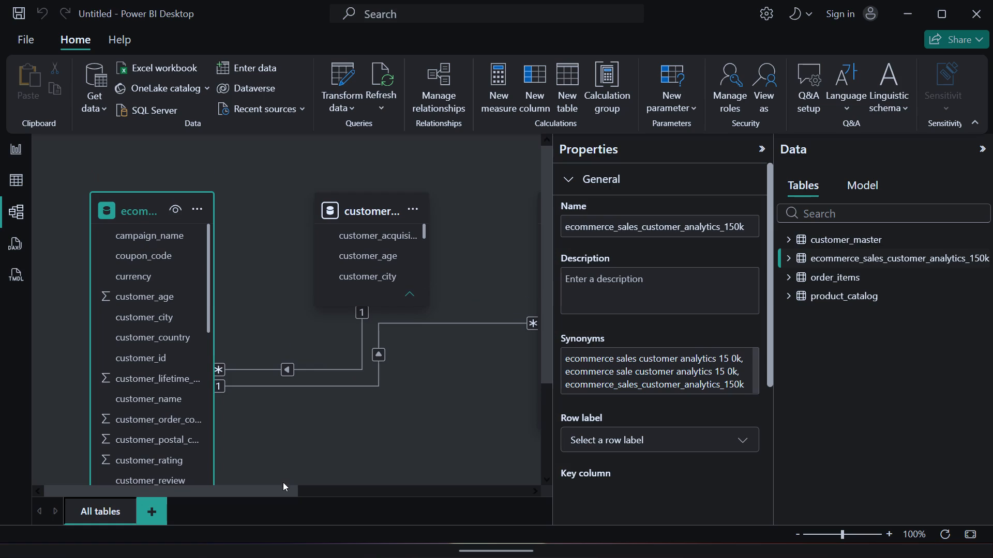
Shorten the order_items table card to its first three fields and place it below the customer_master card.
drag(280, 489, 350, 486)
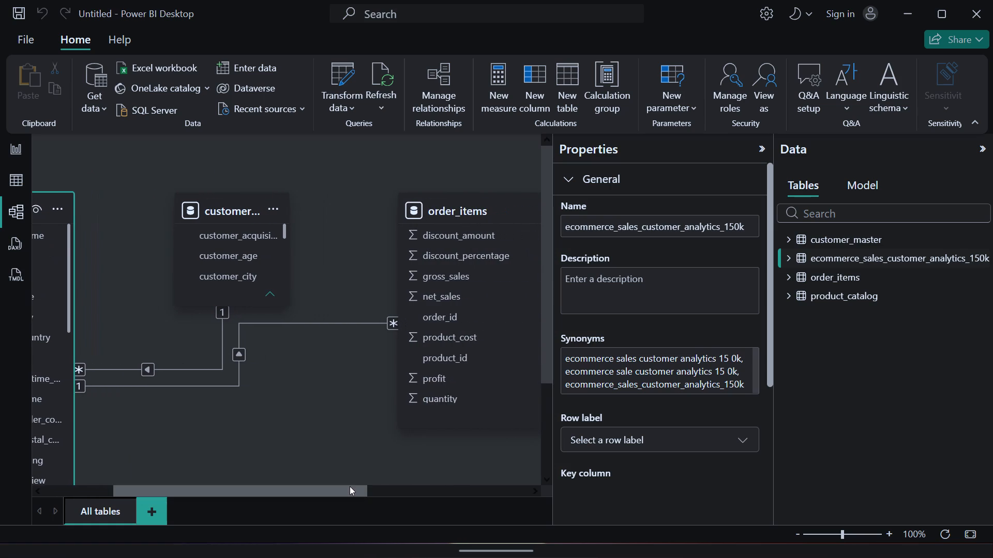
drag(476, 202, 434, 207)
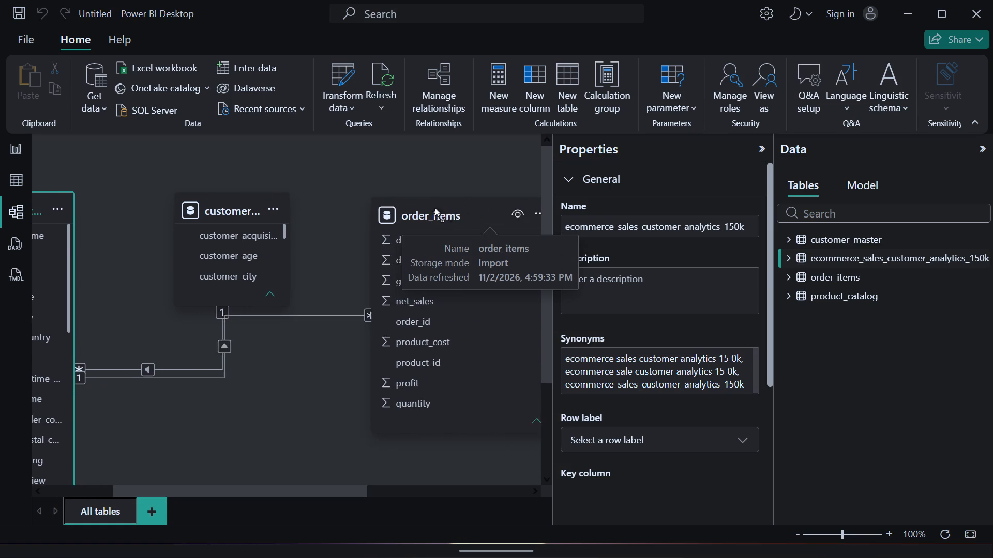
drag(434, 207, 315, 309)
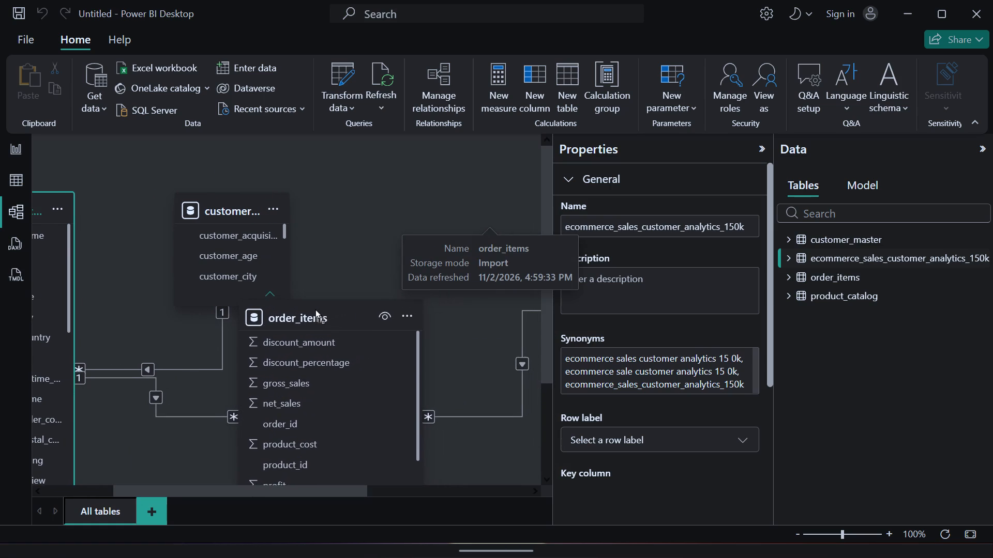
drag(315, 309, 313, 312)
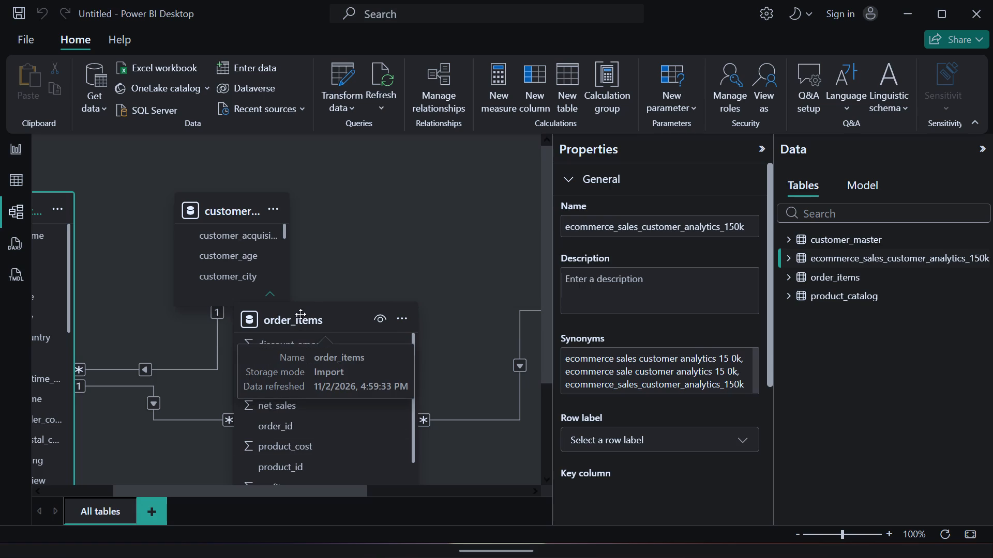
drag(299, 314, 365, 185)
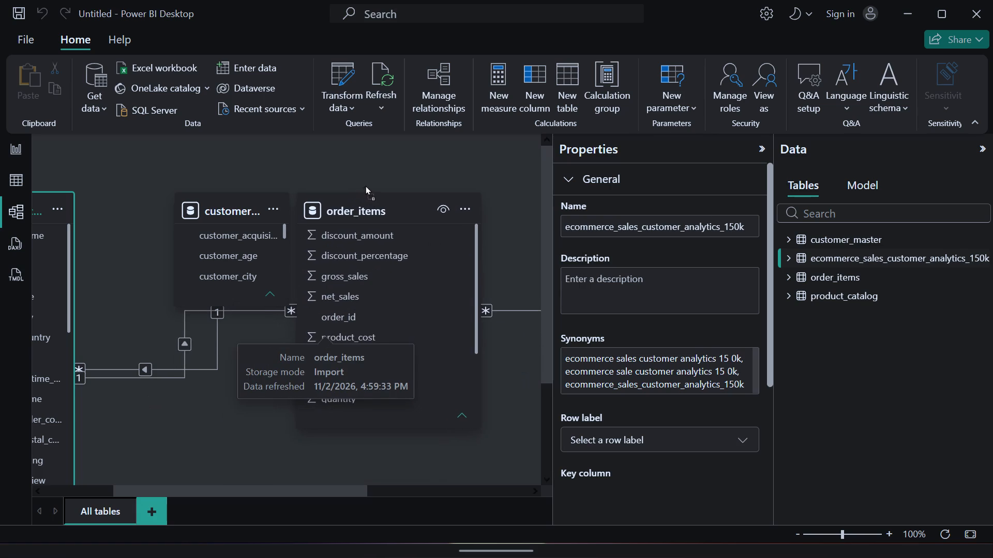
drag(365, 185, 371, 179)
drag(371, 430, 381, 280)
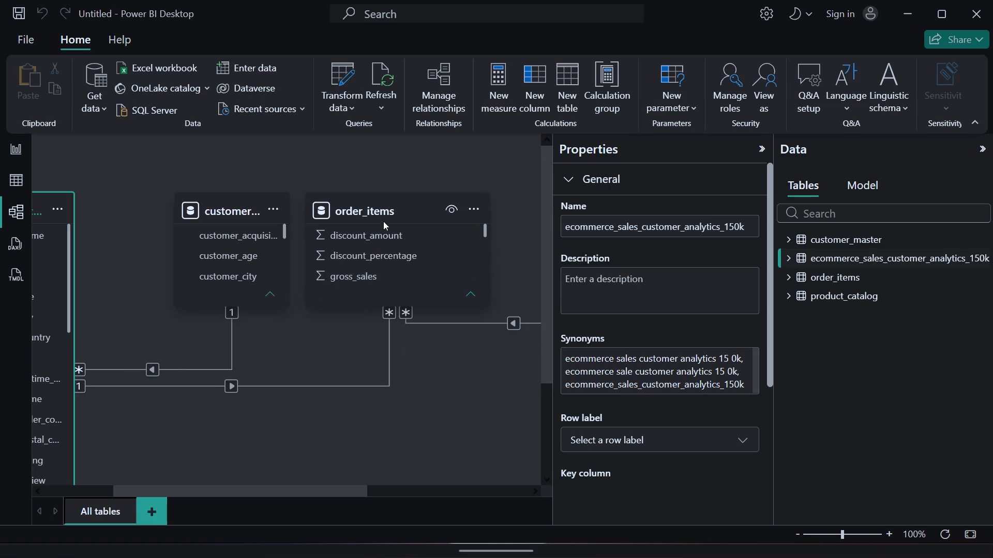
drag(382, 203, 319, 300)
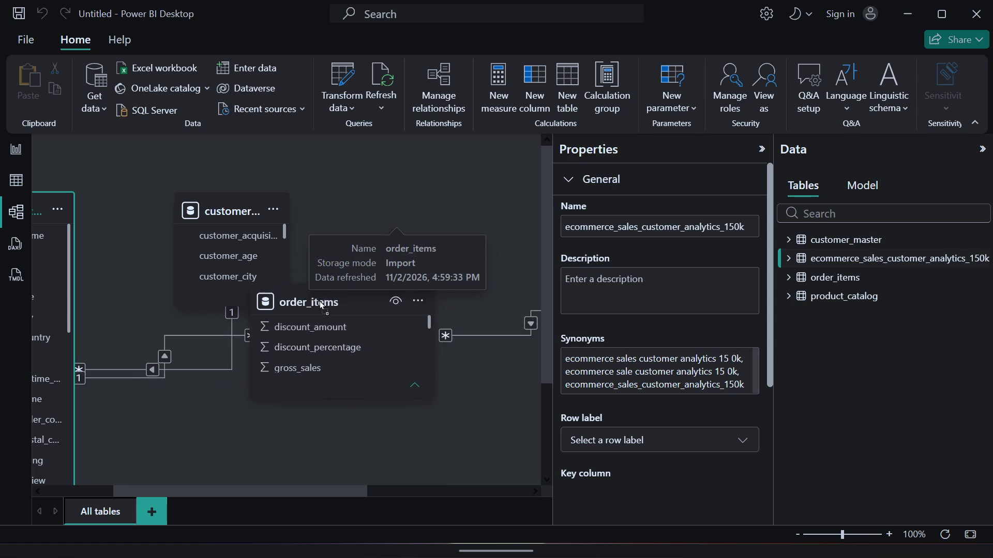
drag(319, 300, 223, 370)
Move the customer_master card sideways, closer to the ecommerce_sales_customer_analytics_150k card and directly above order_items.
drag(214, 203, 214, 196)
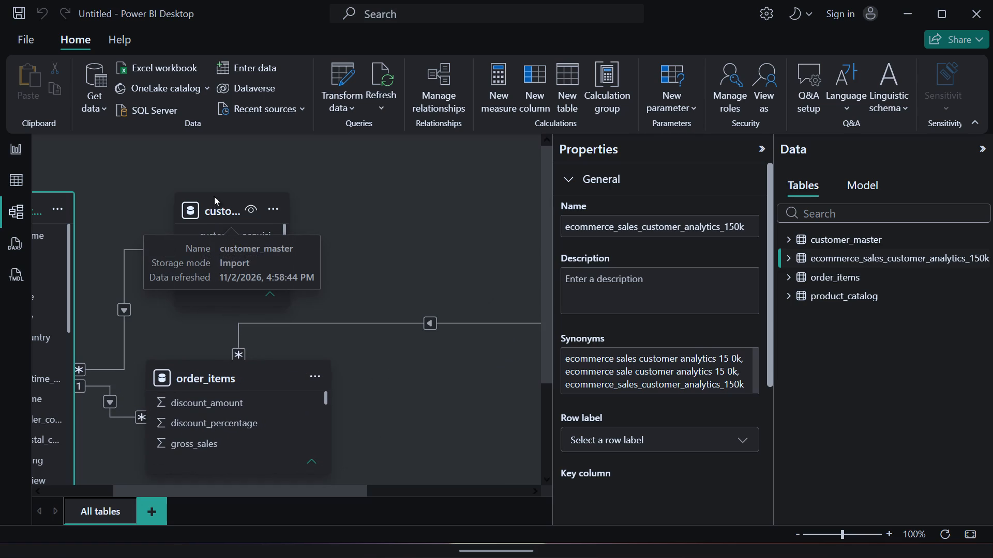
drag(214, 196, 184, 161)
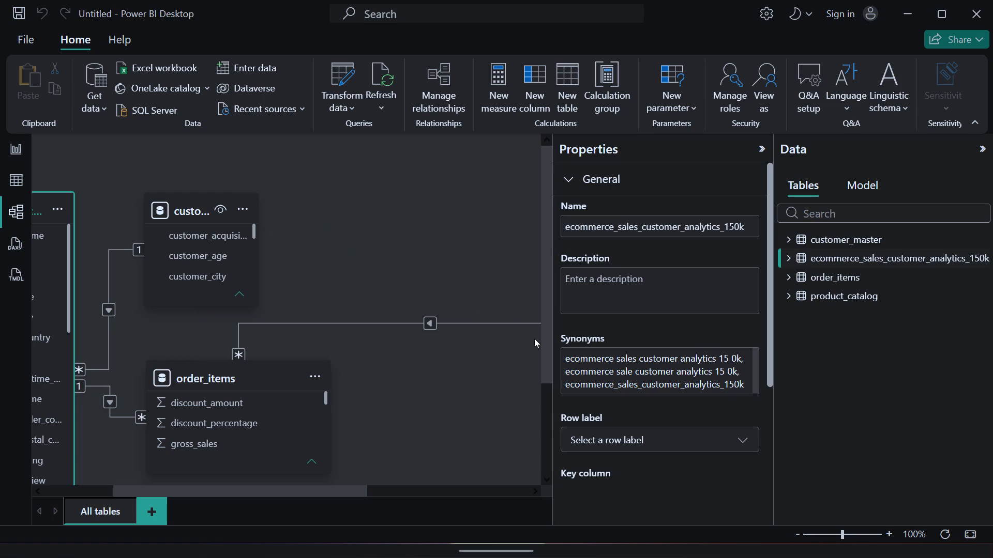
Move the product_catalog card across the diagram to sit beside customer_master, level with its top edge.
drag(325, 491, 461, 482)
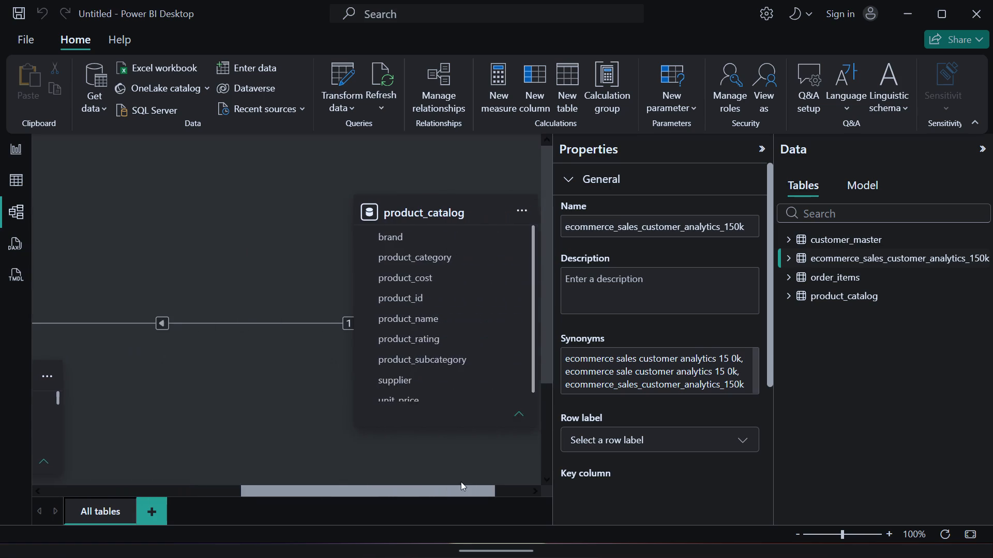
drag(461, 482, 483, 485)
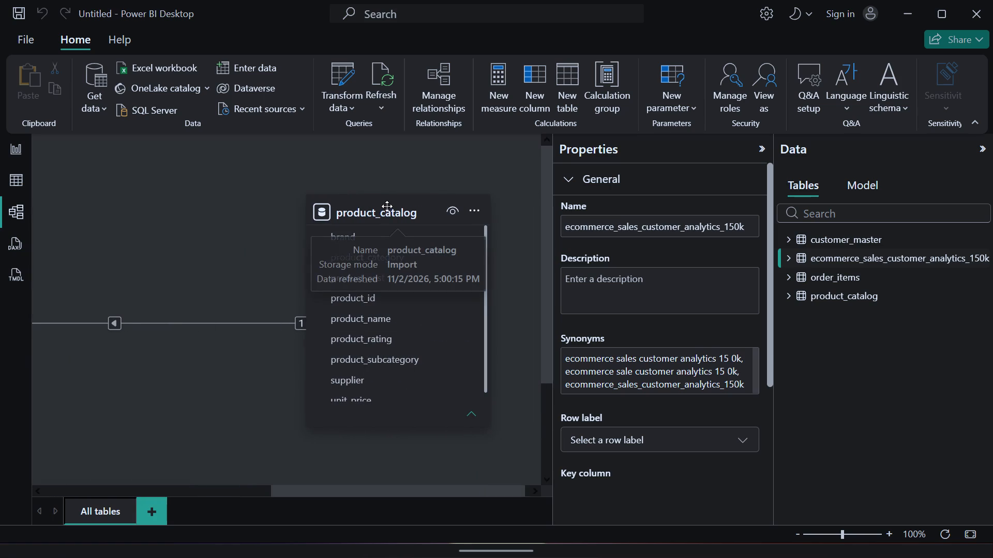
drag(387, 206, 428, 157)
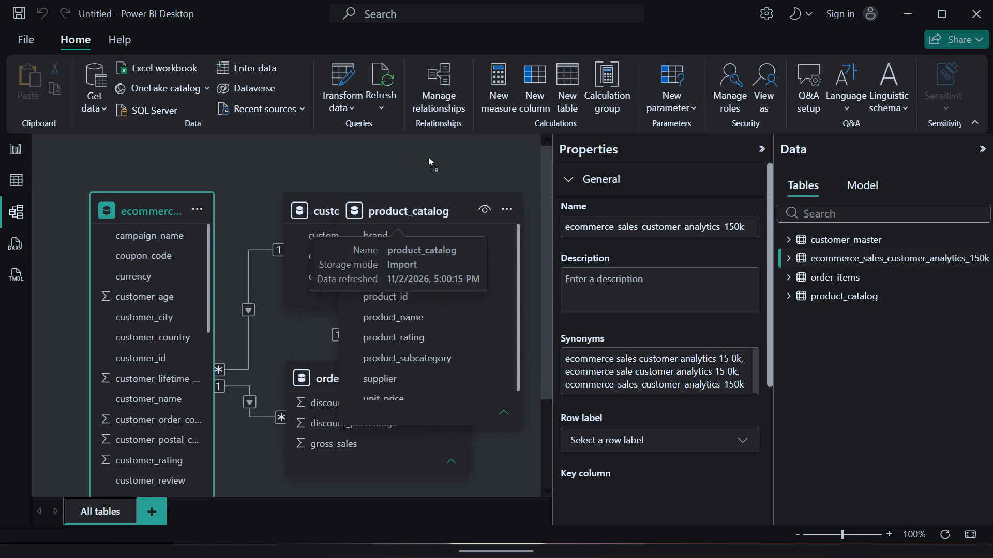
drag(428, 157, 511, 148)
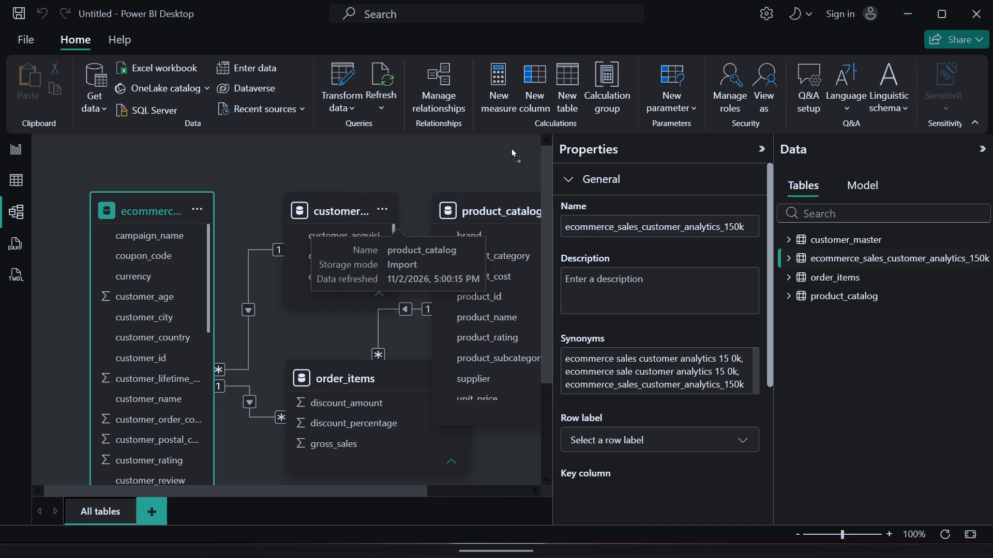
drag(511, 148, 511, 146)
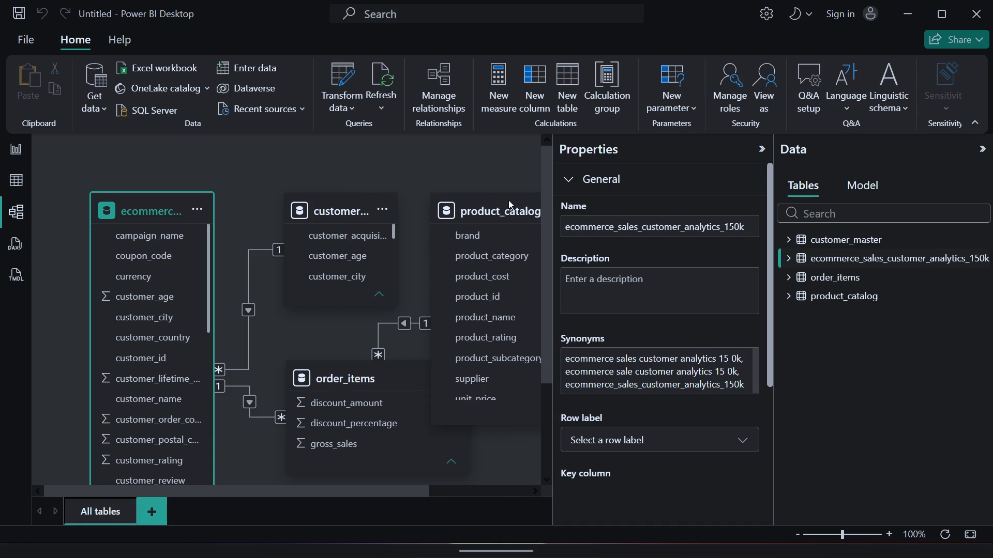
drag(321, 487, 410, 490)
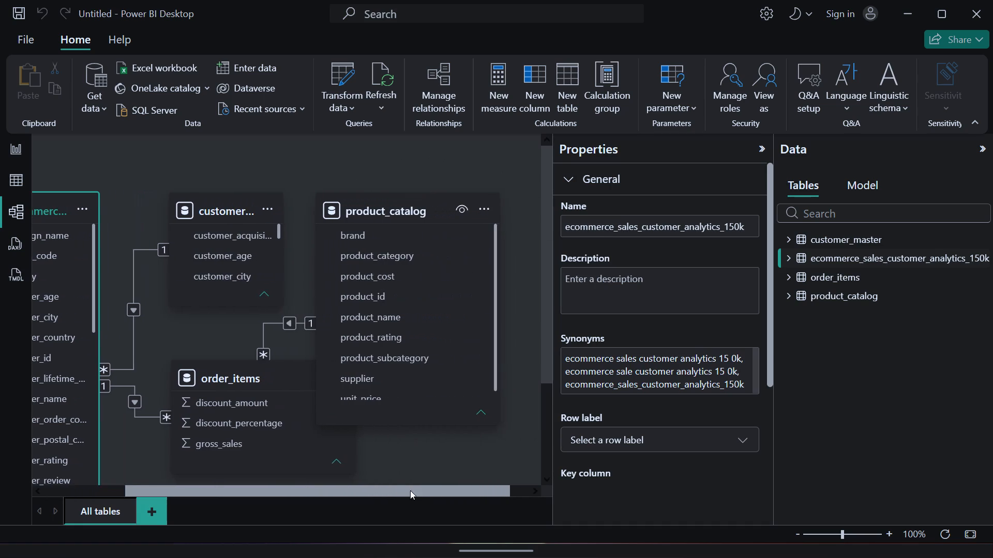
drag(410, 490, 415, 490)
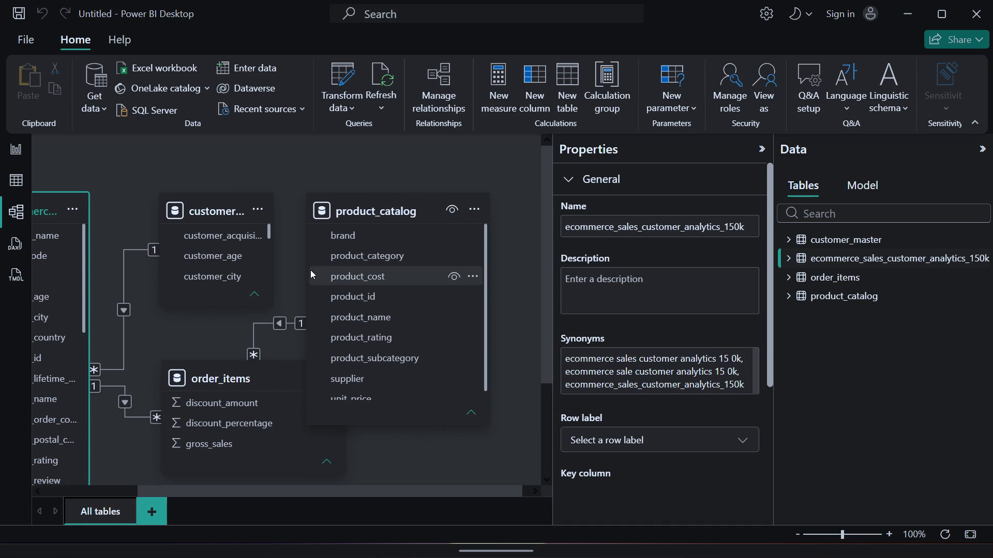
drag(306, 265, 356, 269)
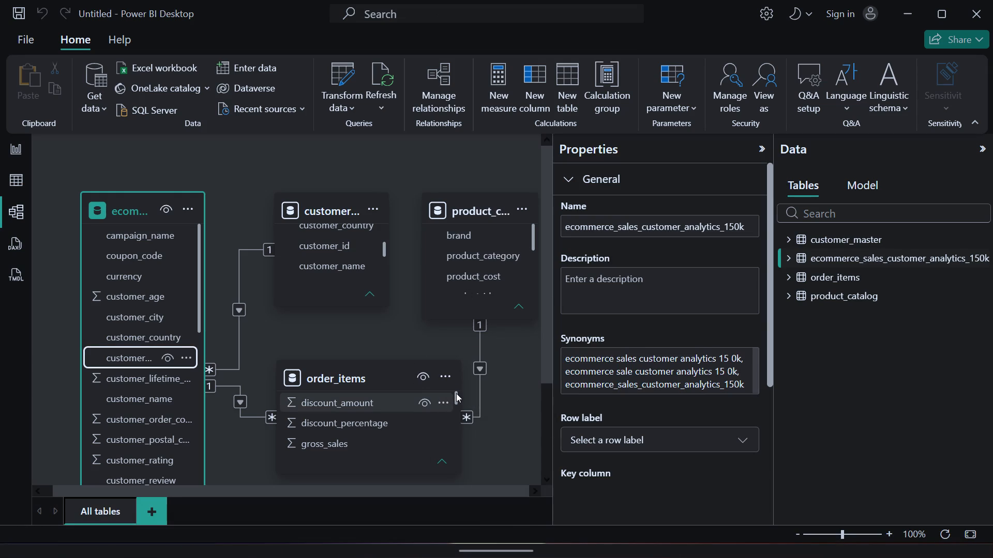
drag(456, 397, 457, 415)
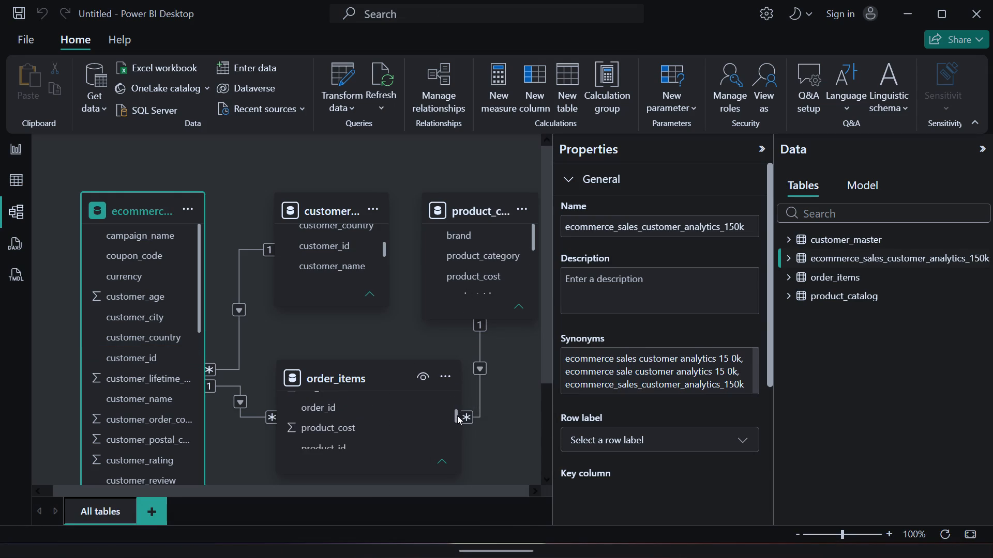
drag(457, 415, 459, 422)
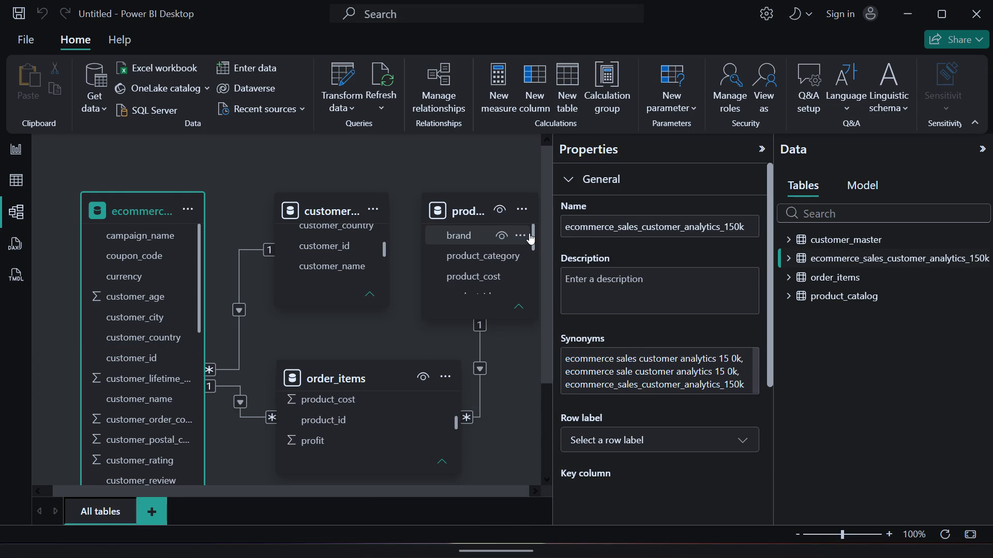
click(531, 236)
drag(534, 238, 534, 245)
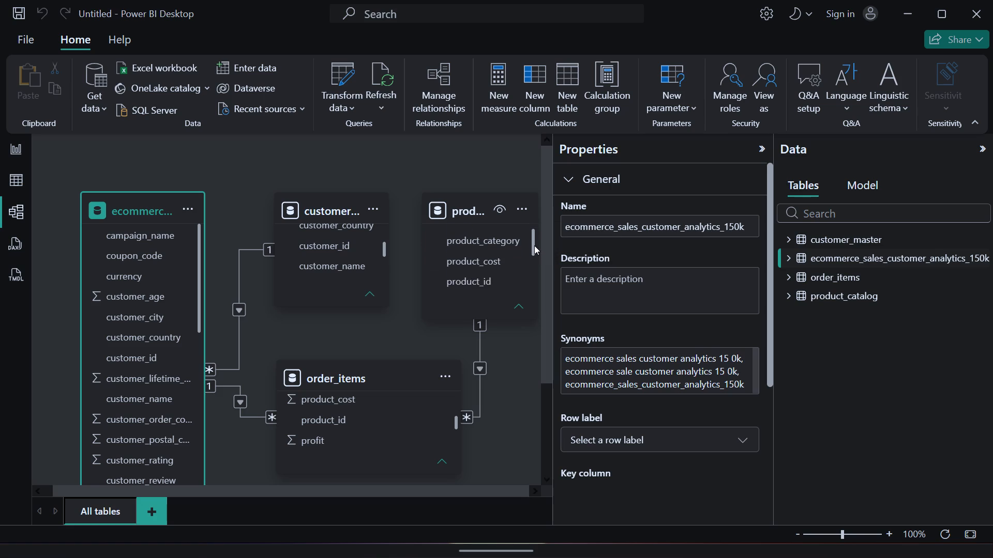
drag(534, 245, 534, 250)
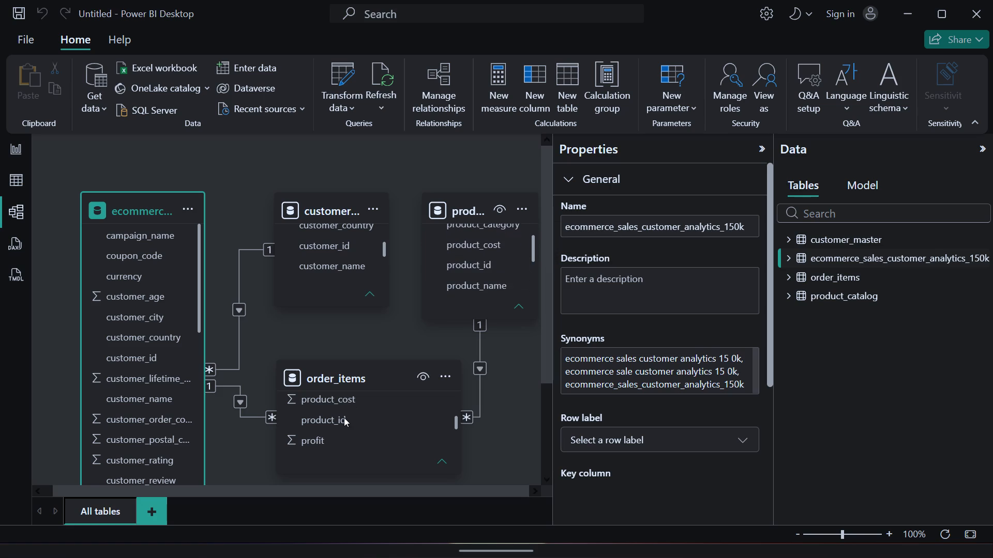
click(473, 263)
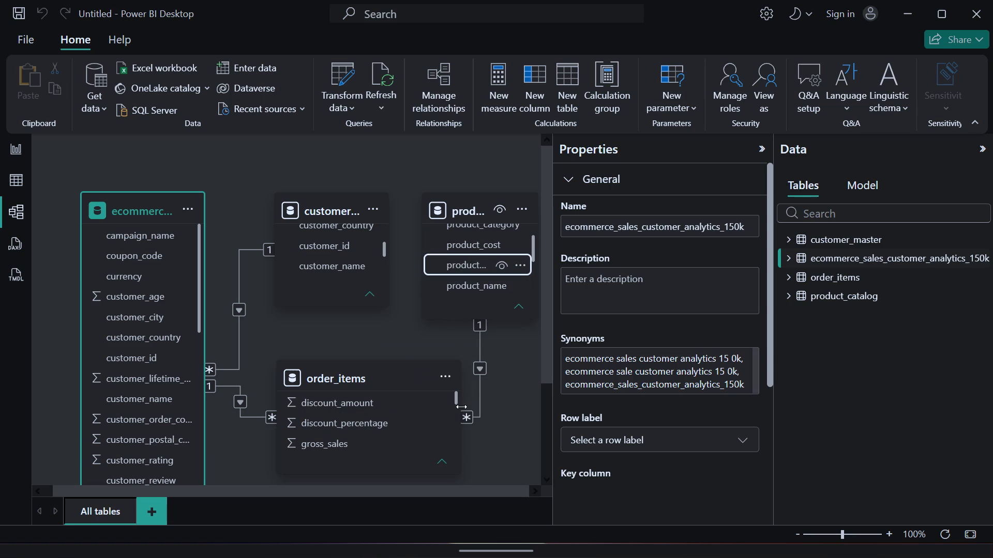
drag(457, 398, 461, 423)
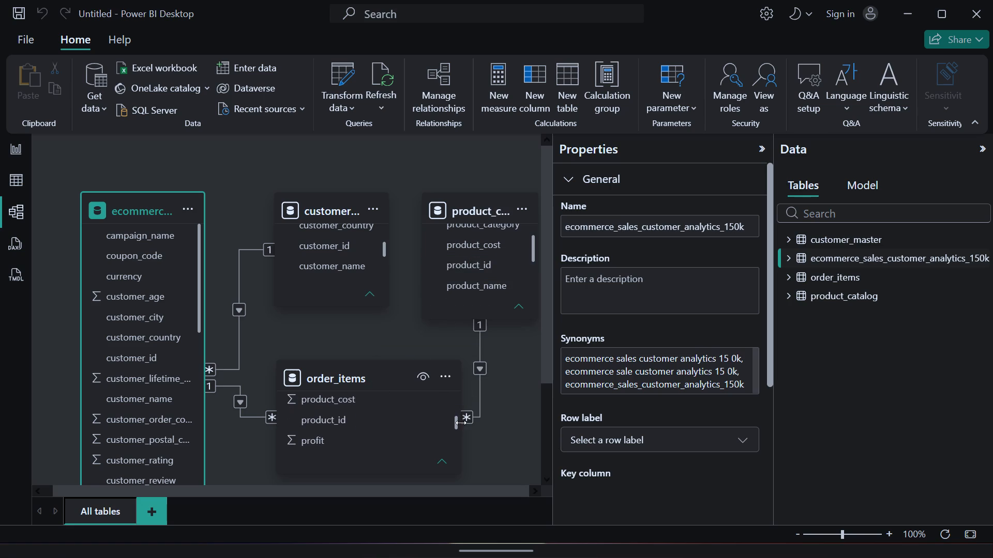
drag(477, 269, 464, 284)
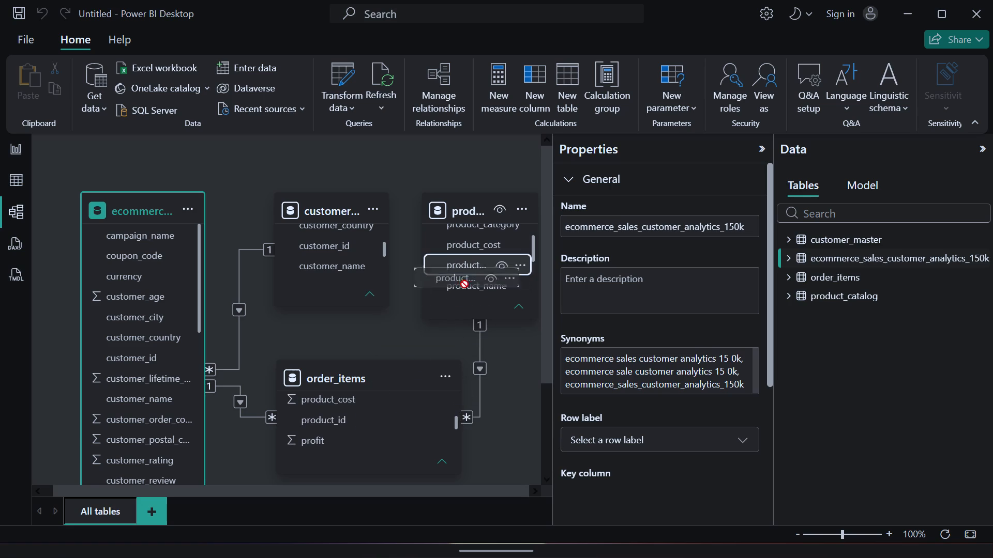
drag(464, 284, 370, 472)
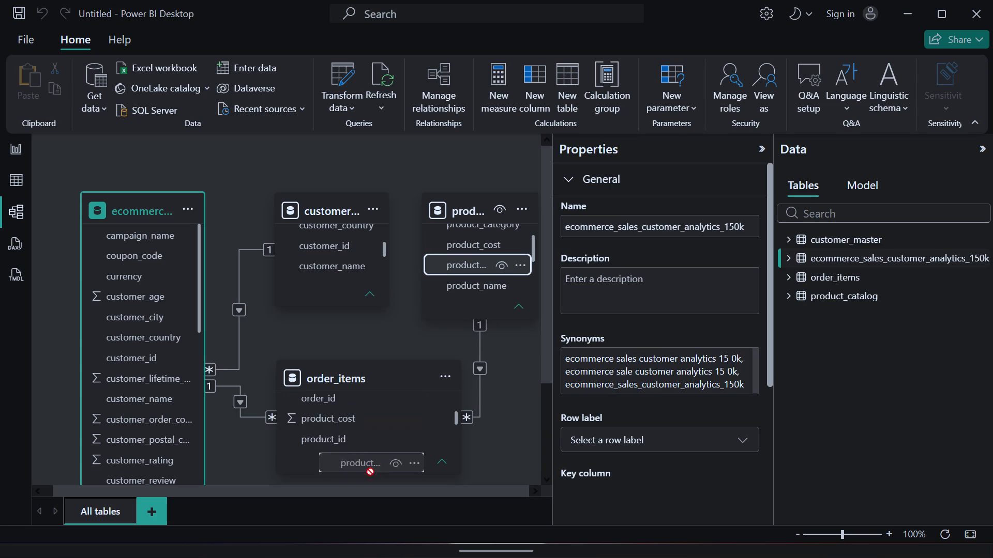
drag(370, 472, 376, 296)
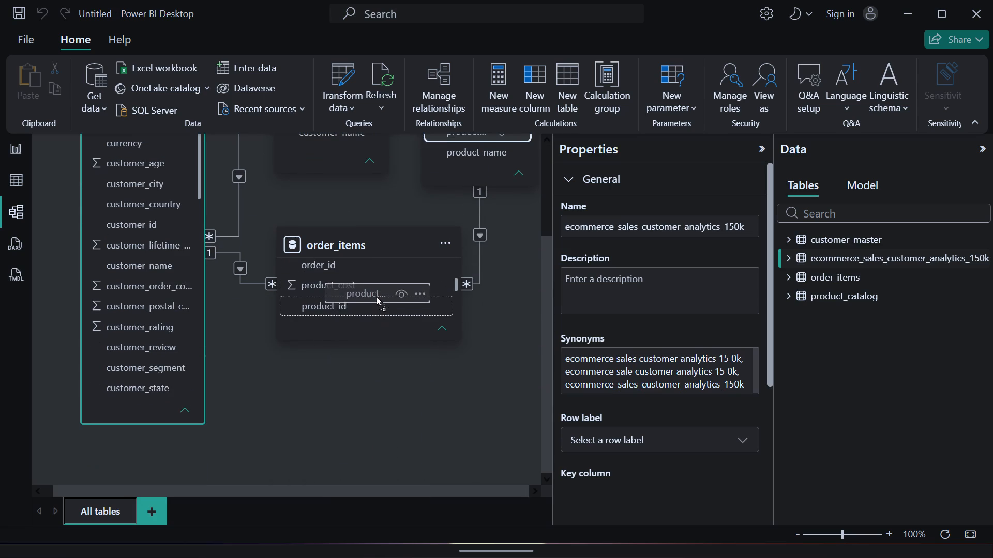
drag(376, 296, 375, 307)
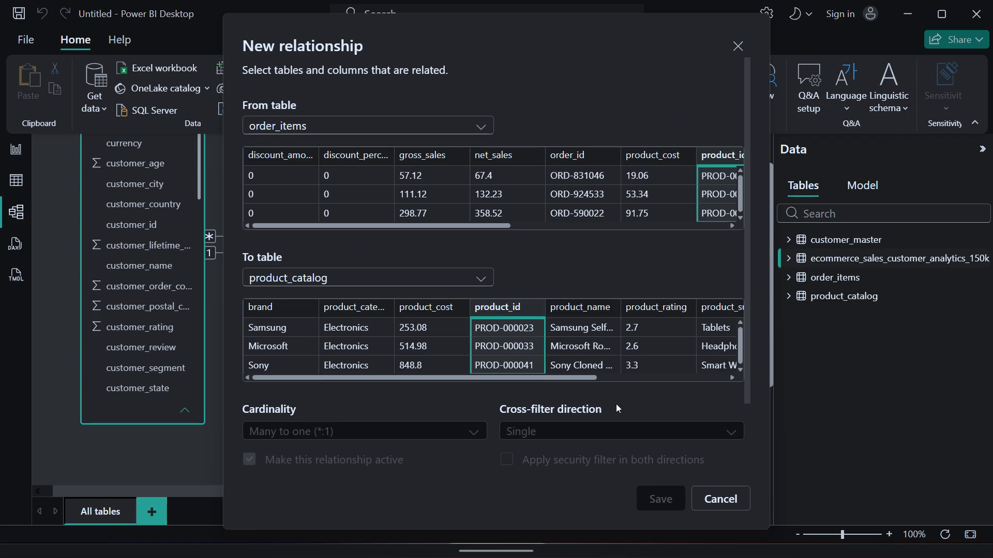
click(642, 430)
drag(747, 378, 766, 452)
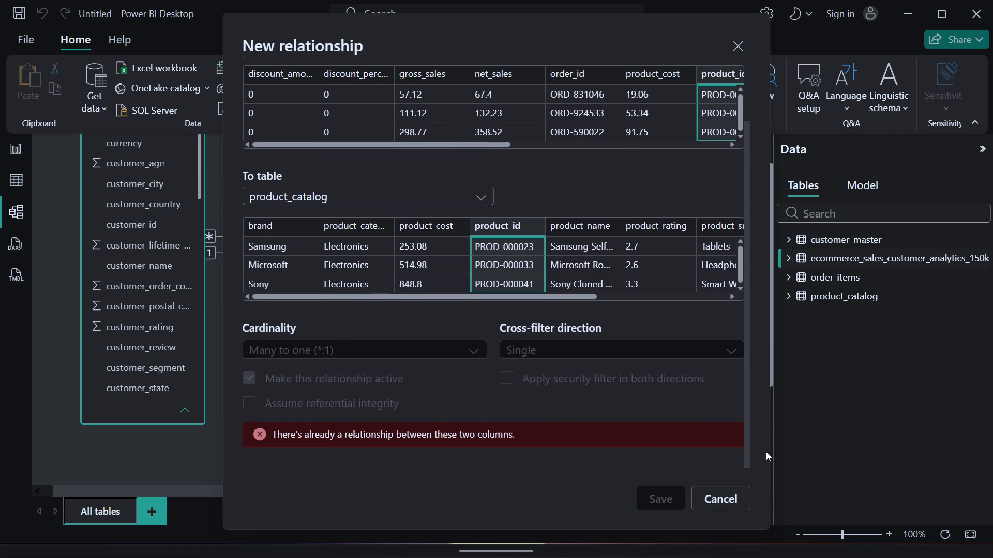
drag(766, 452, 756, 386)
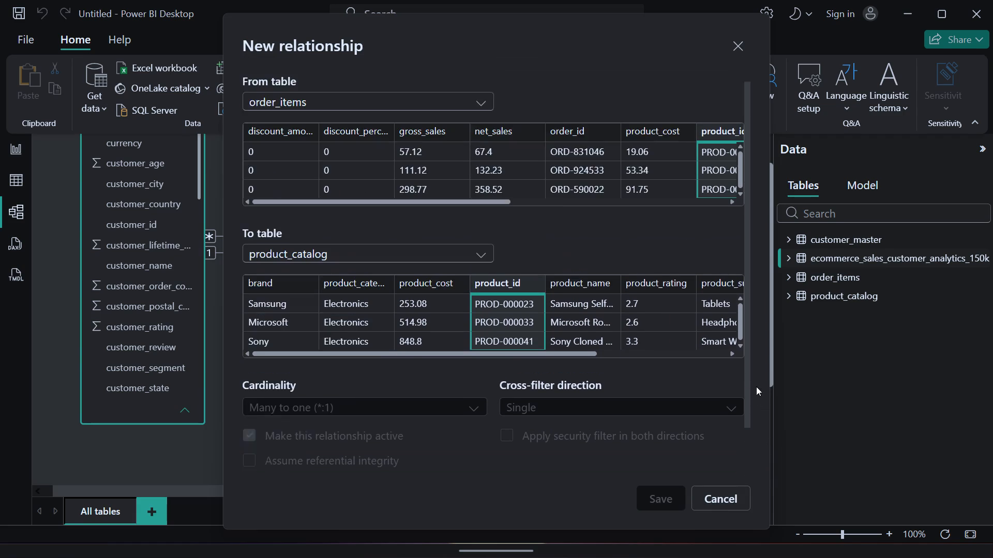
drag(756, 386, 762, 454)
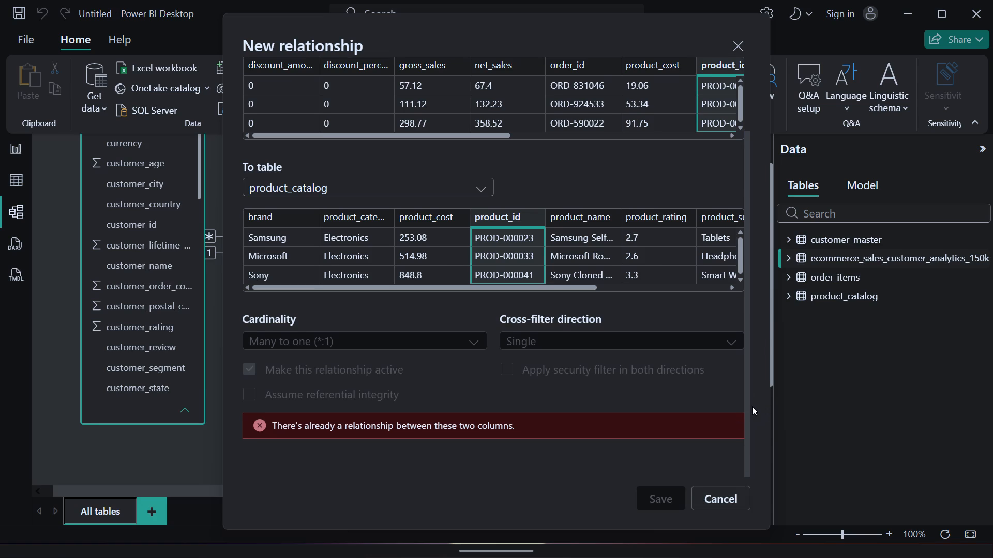
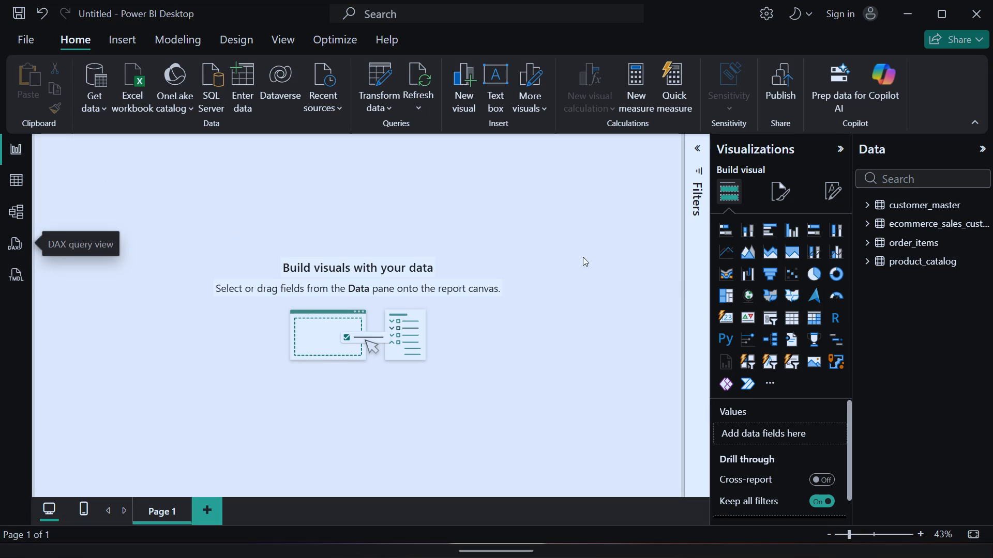
click(868, 205)
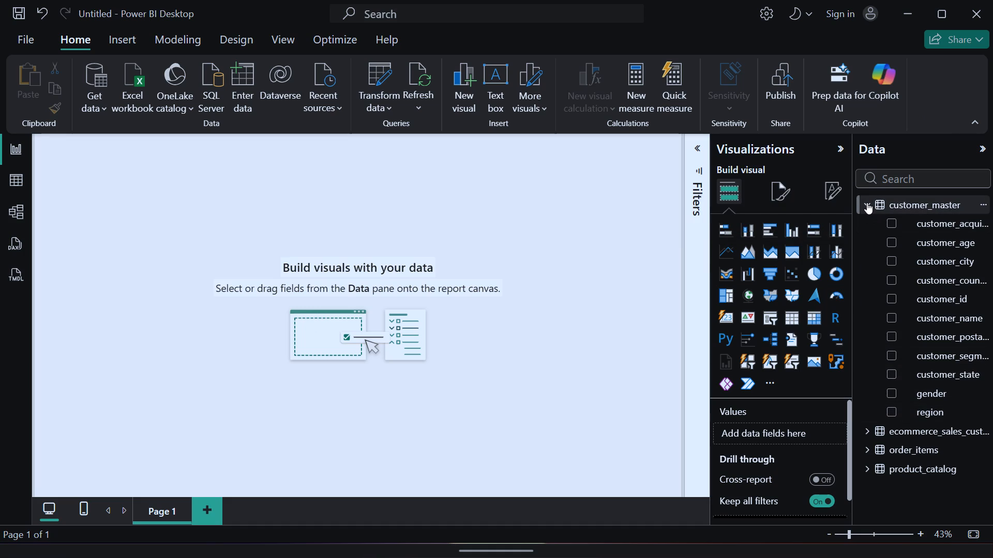
click(867, 203)
right_click(877, 146)
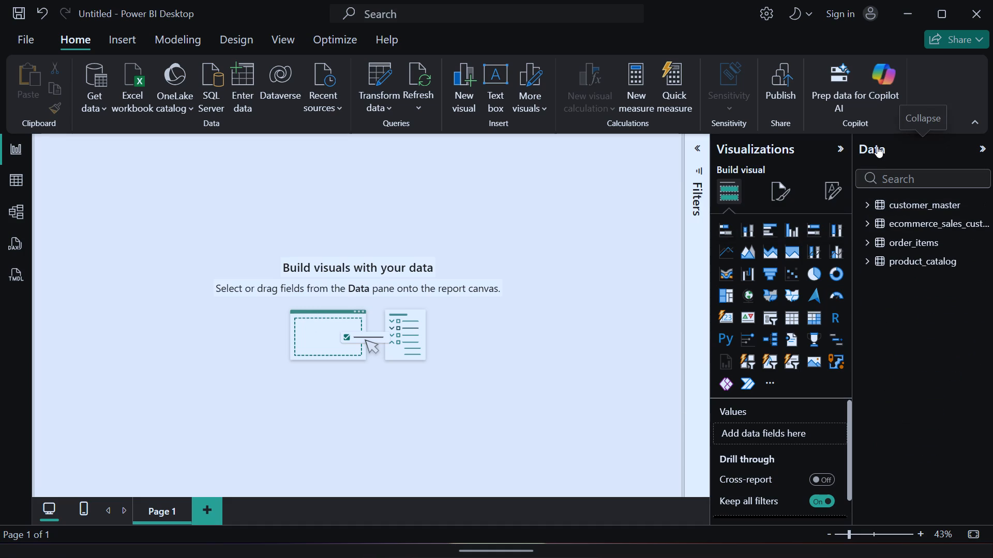
right_click(877, 146)
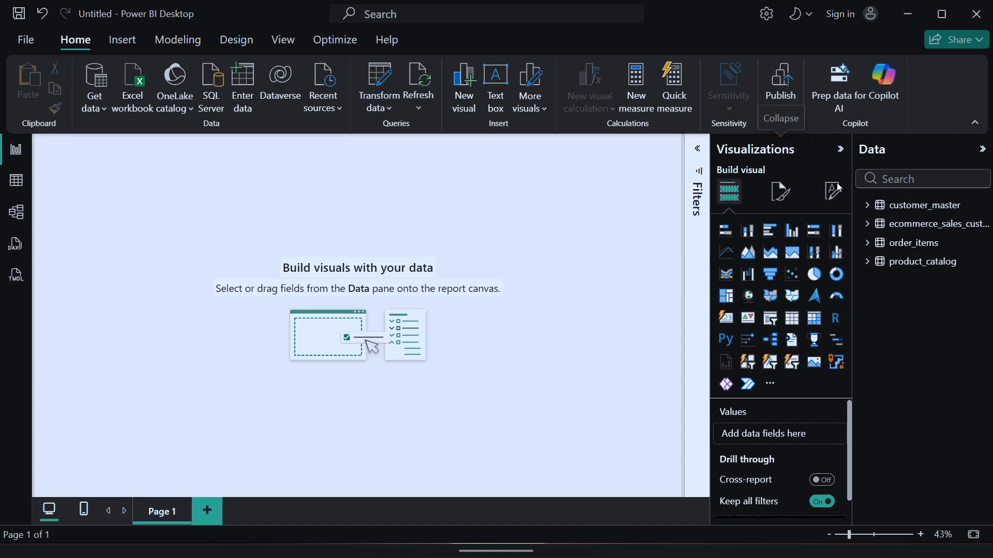
scroll(800, 395, down, 1)
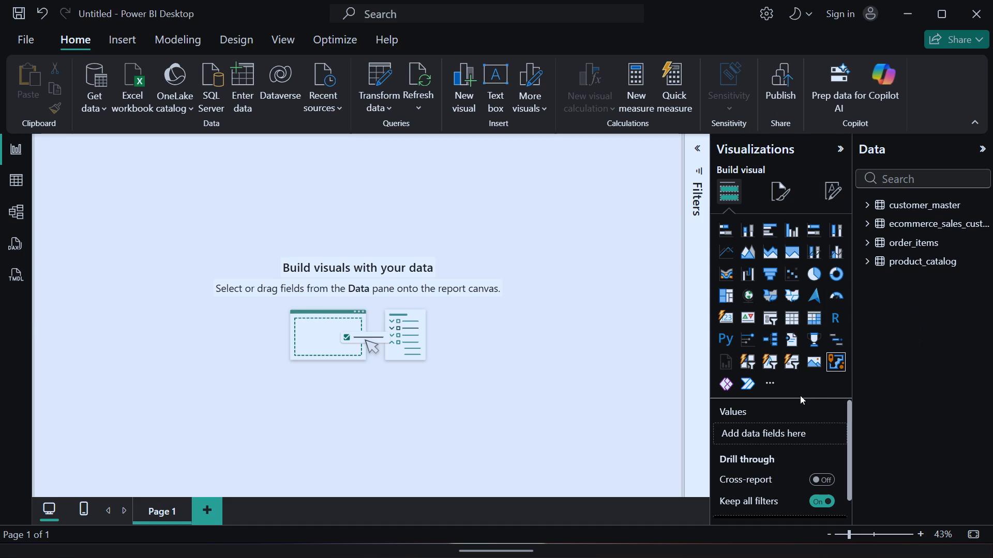
scroll(800, 395, down, 1)
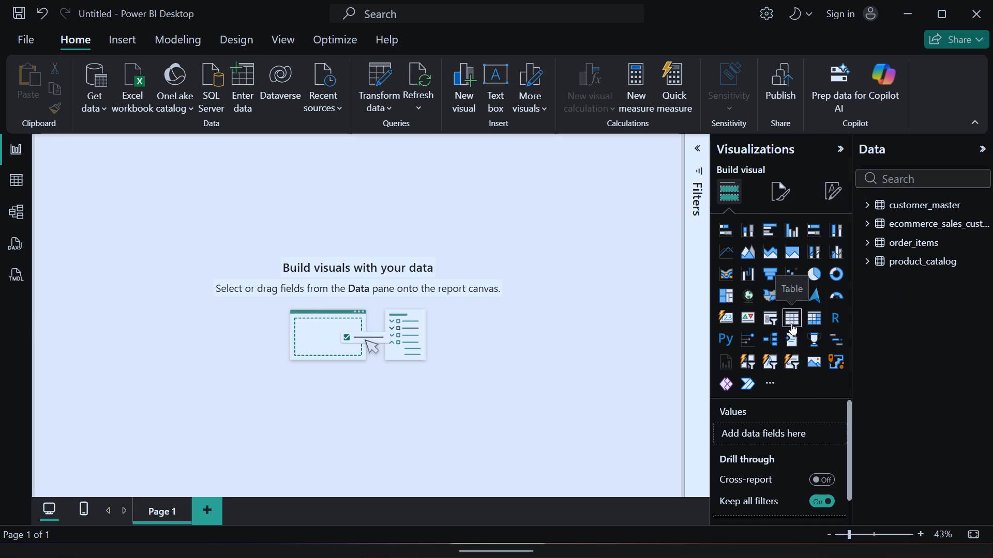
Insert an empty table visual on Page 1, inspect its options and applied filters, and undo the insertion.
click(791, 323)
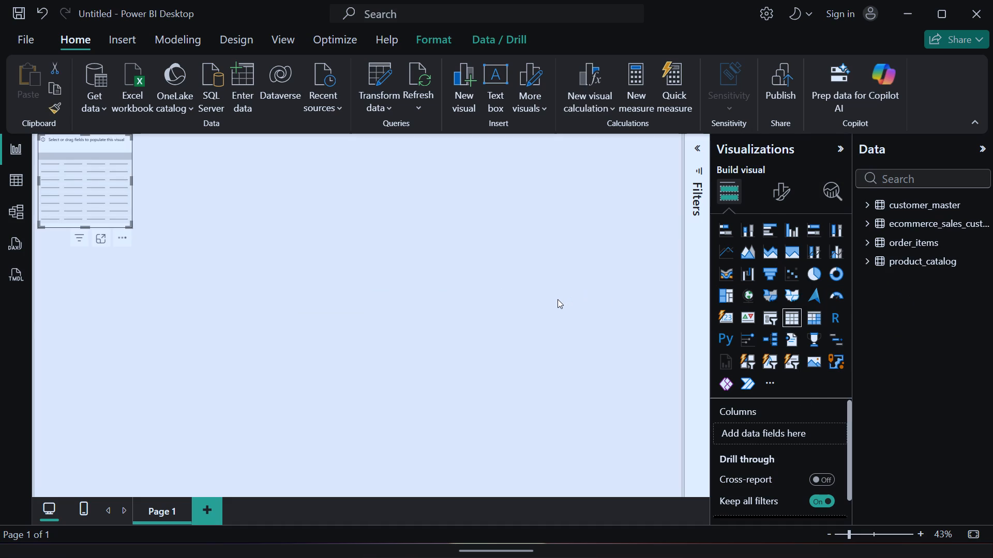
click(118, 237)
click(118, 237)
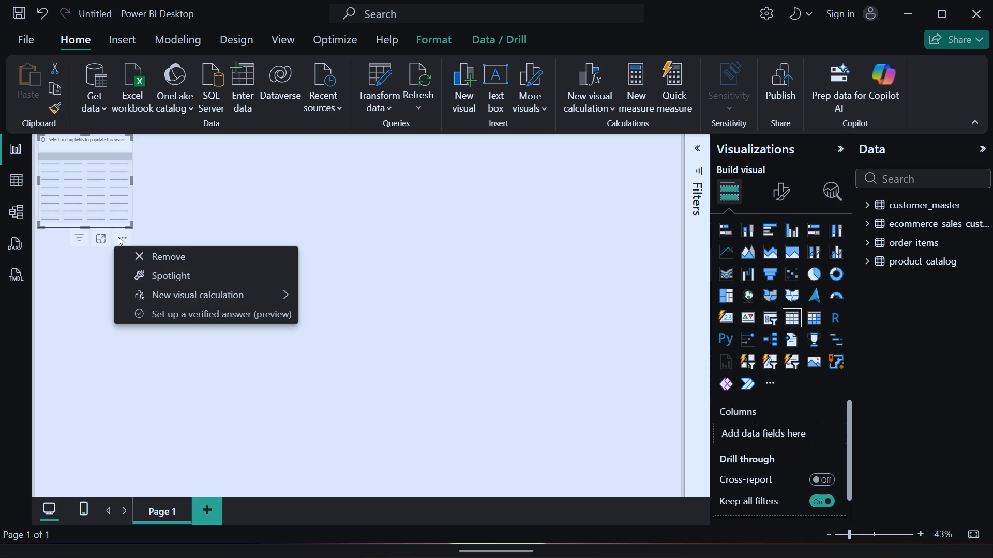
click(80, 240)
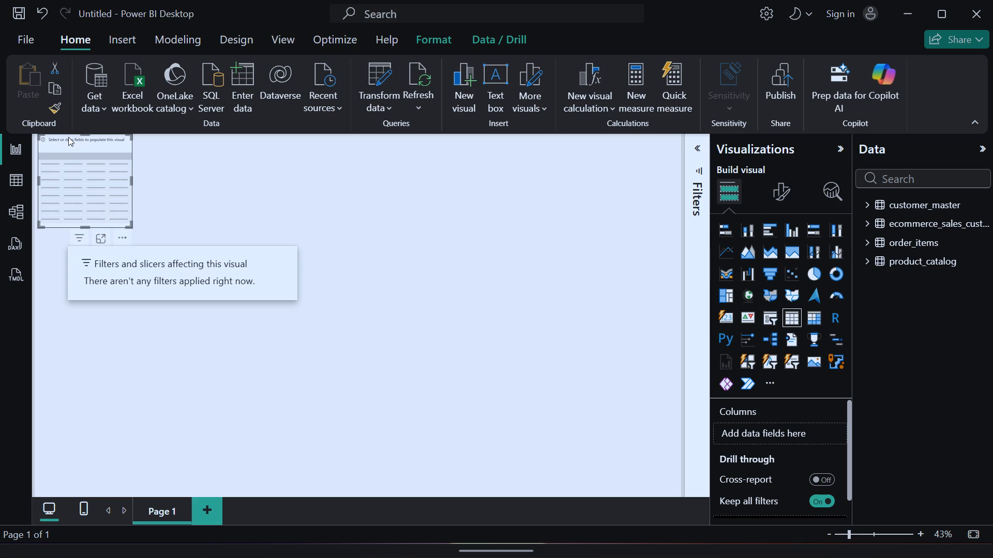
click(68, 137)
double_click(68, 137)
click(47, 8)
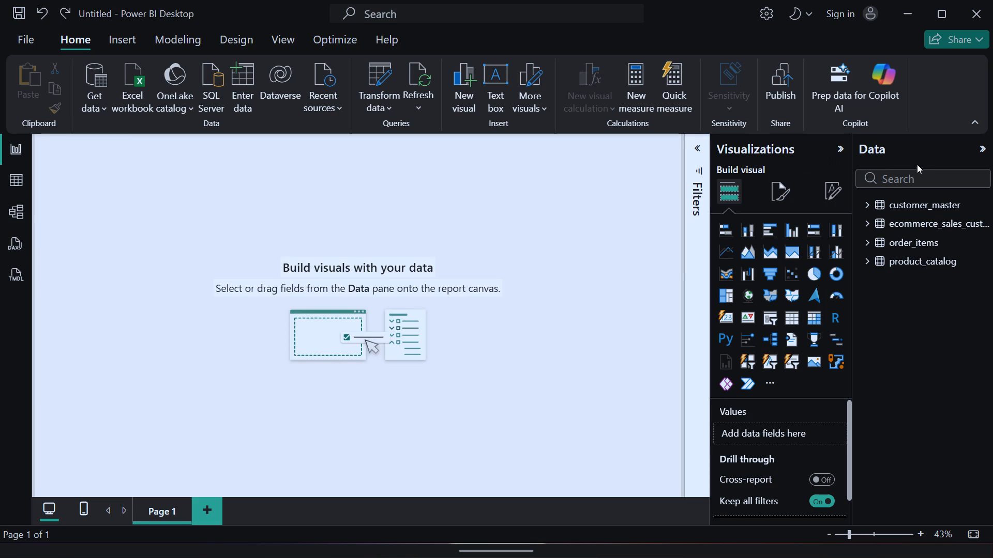
Collapse and reopen the Data pane, recheck the options for its empty area, and adjust the report canvas zoom to 50%.
click(886, 148)
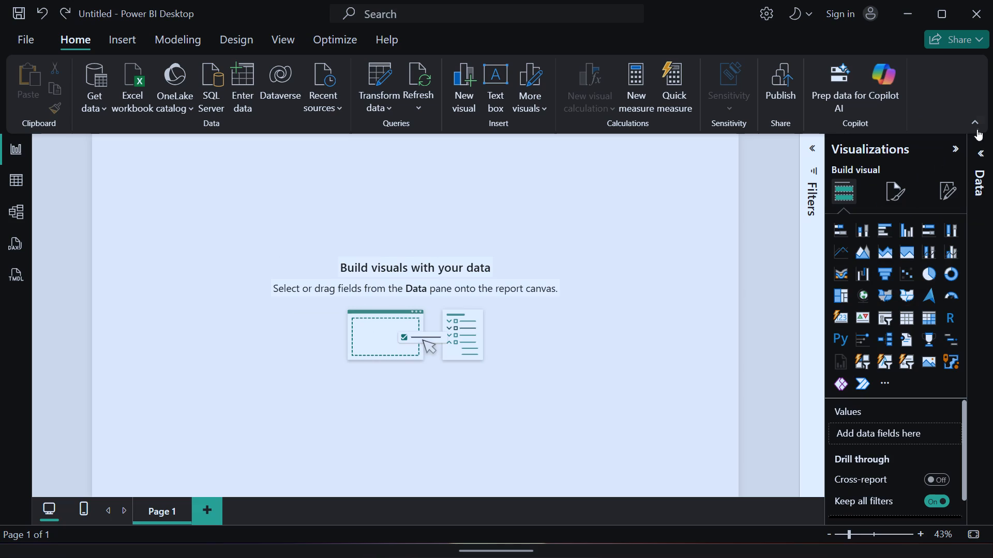
click(981, 152)
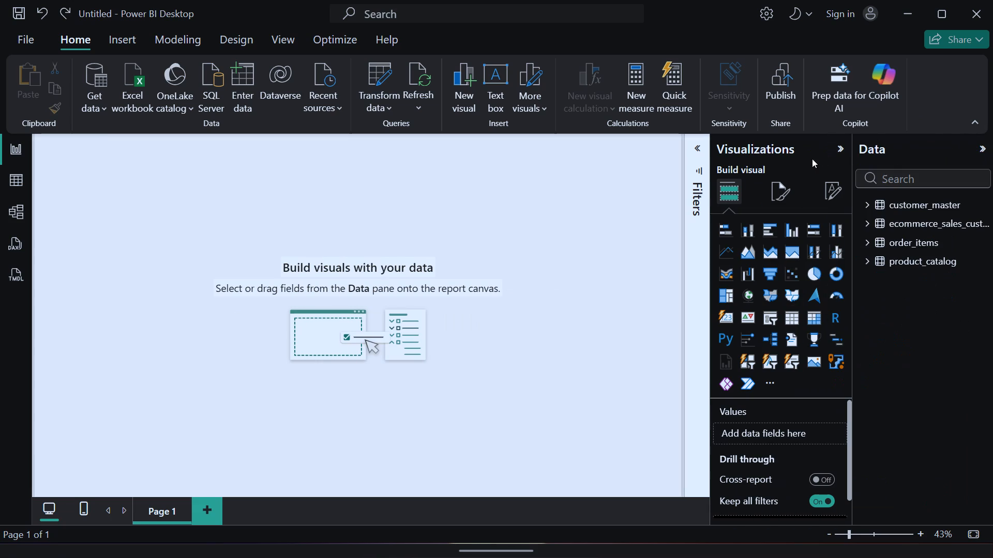
right_click(923, 325)
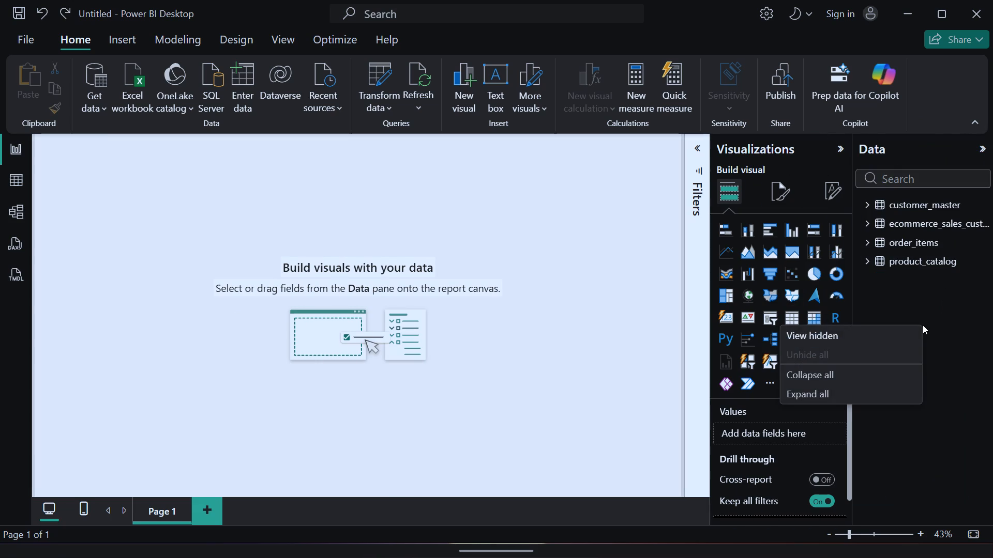
click(917, 533)
click(917, 533)
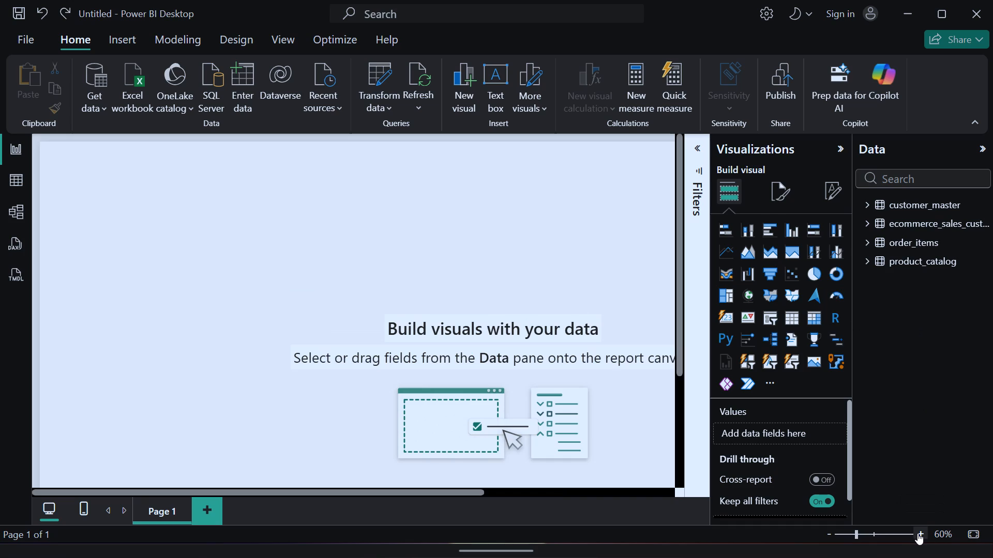
click(831, 532)
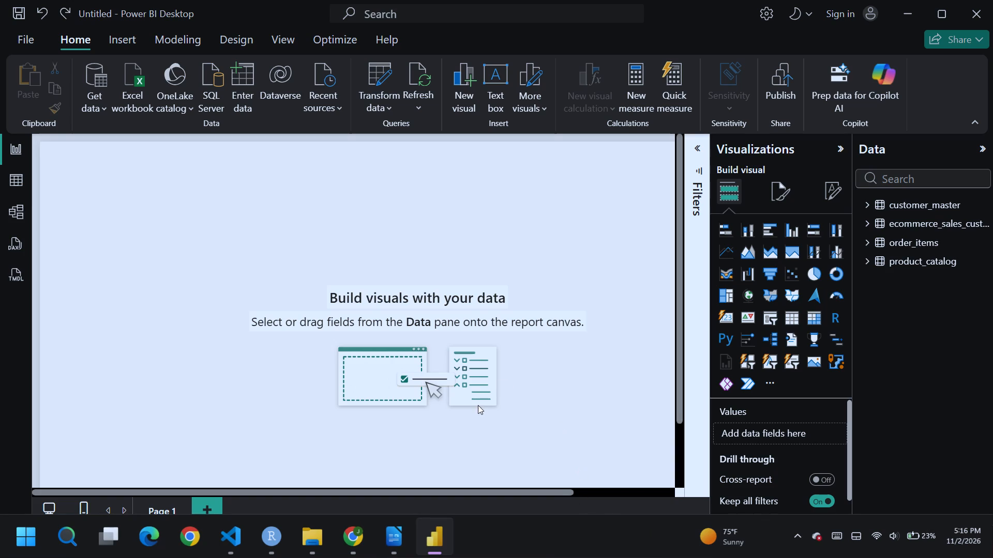
click(367, 537)
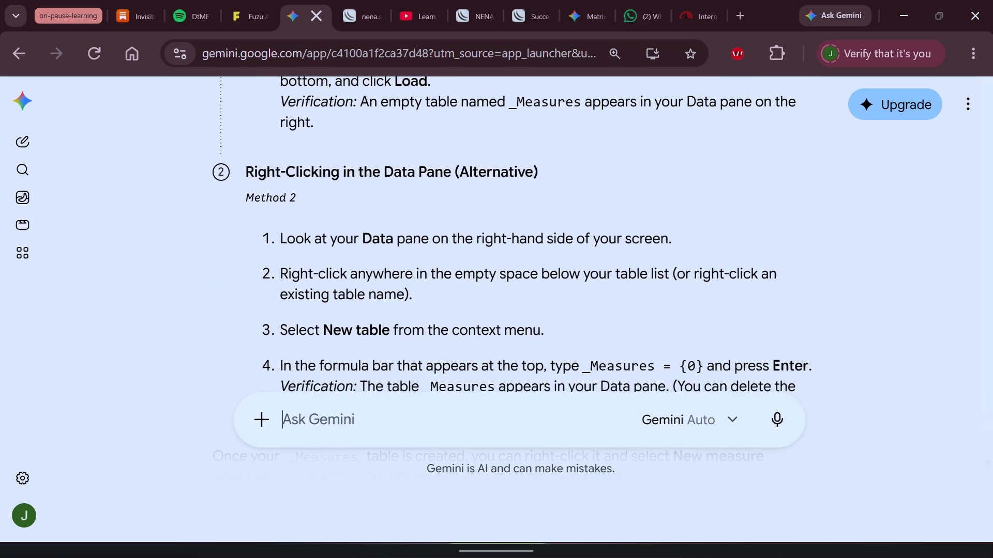
scroll(374, 328, down, 2)
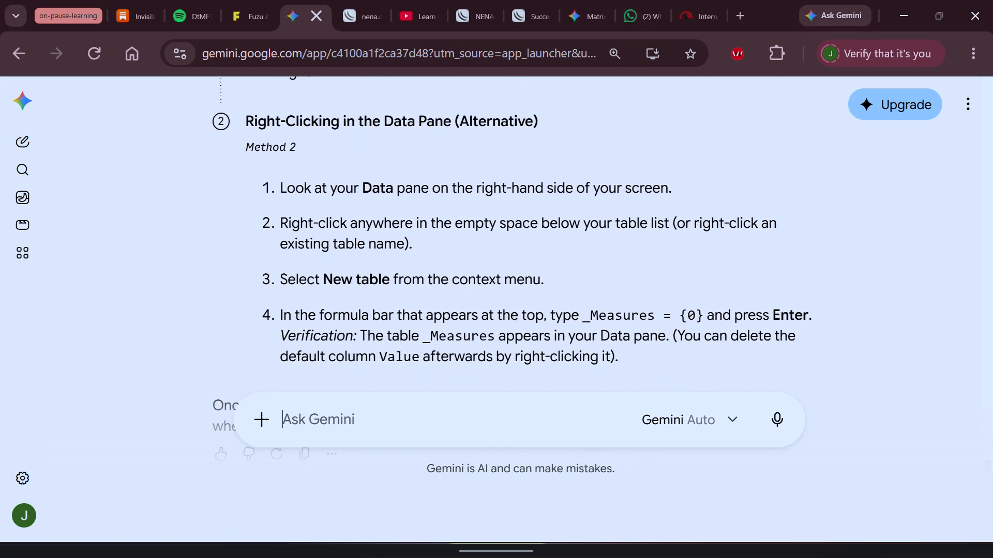
scroll(374, 328, down, 3)
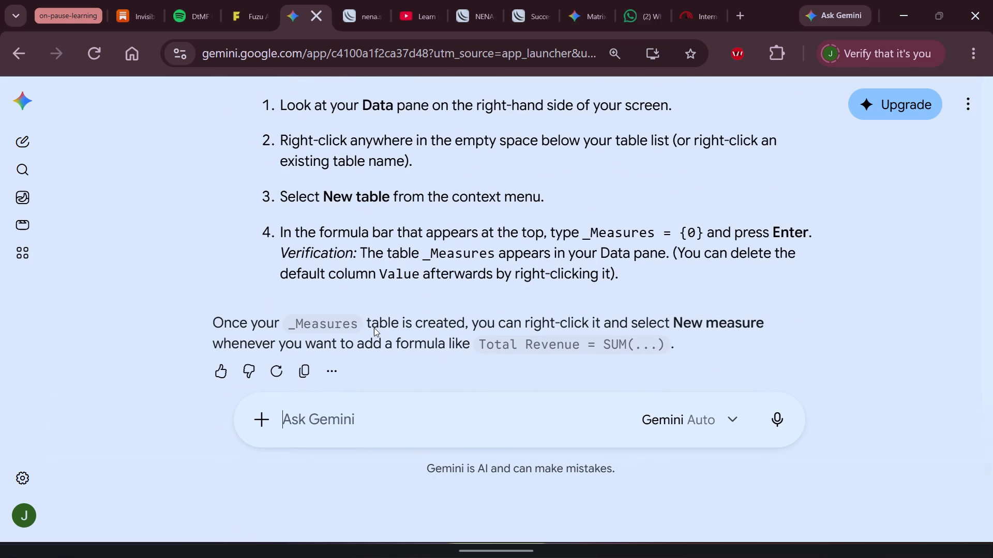
scroll(374, 328, down, 1)
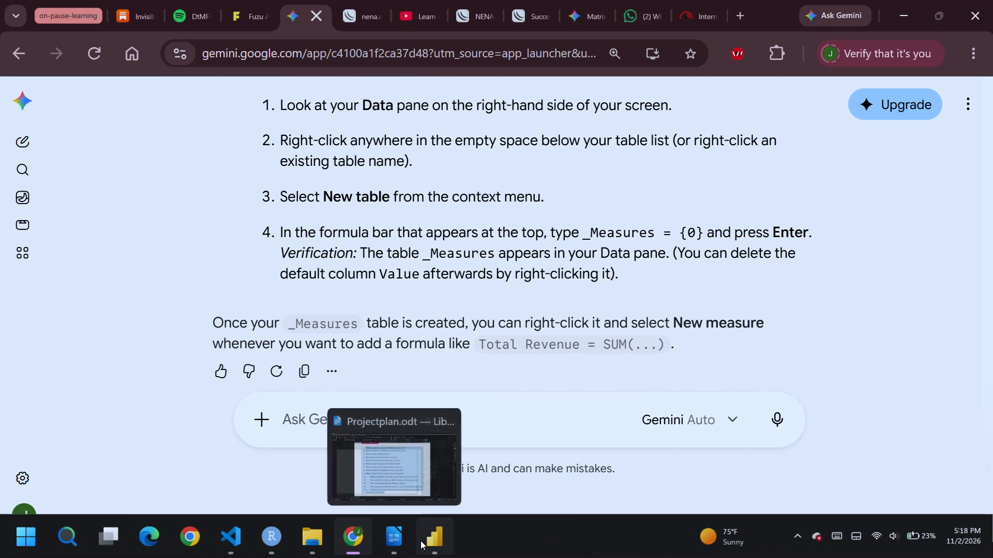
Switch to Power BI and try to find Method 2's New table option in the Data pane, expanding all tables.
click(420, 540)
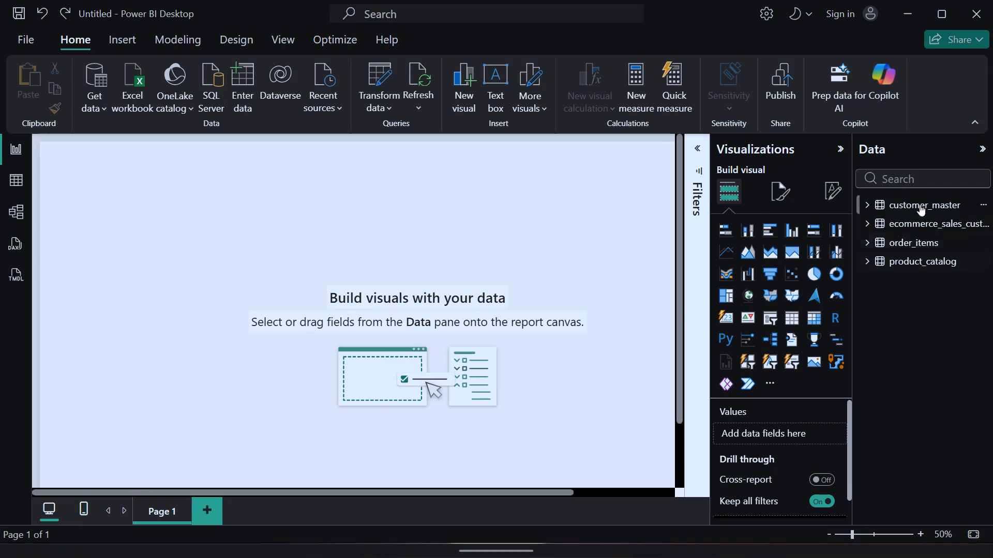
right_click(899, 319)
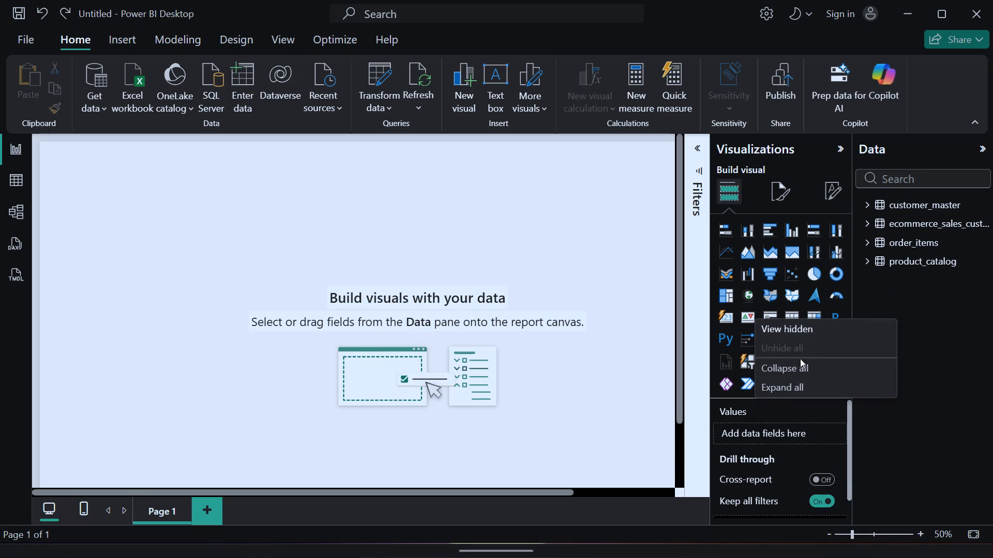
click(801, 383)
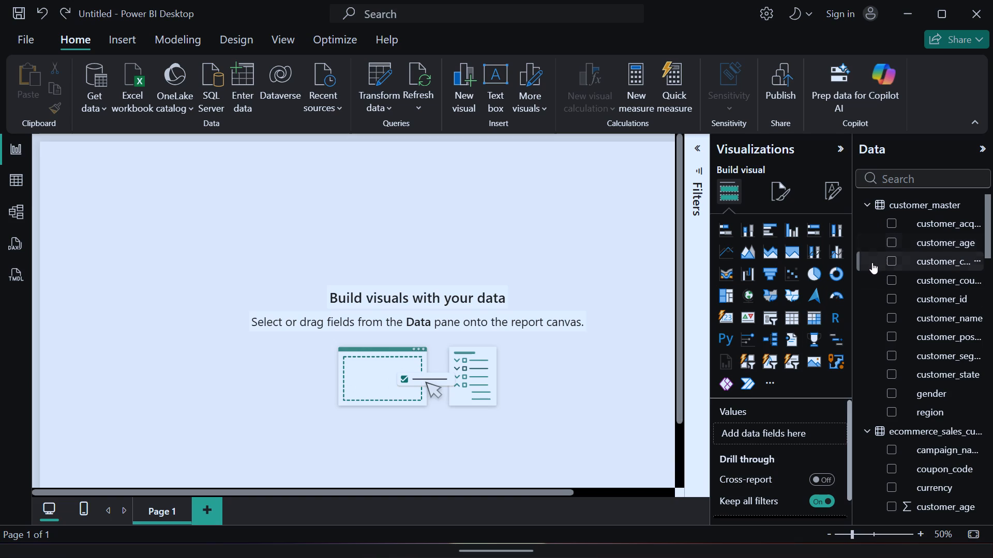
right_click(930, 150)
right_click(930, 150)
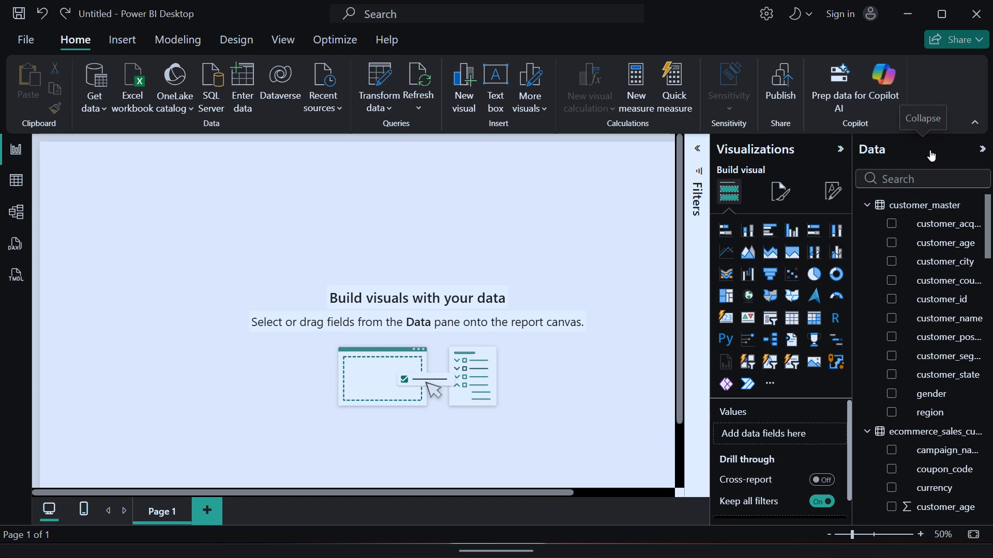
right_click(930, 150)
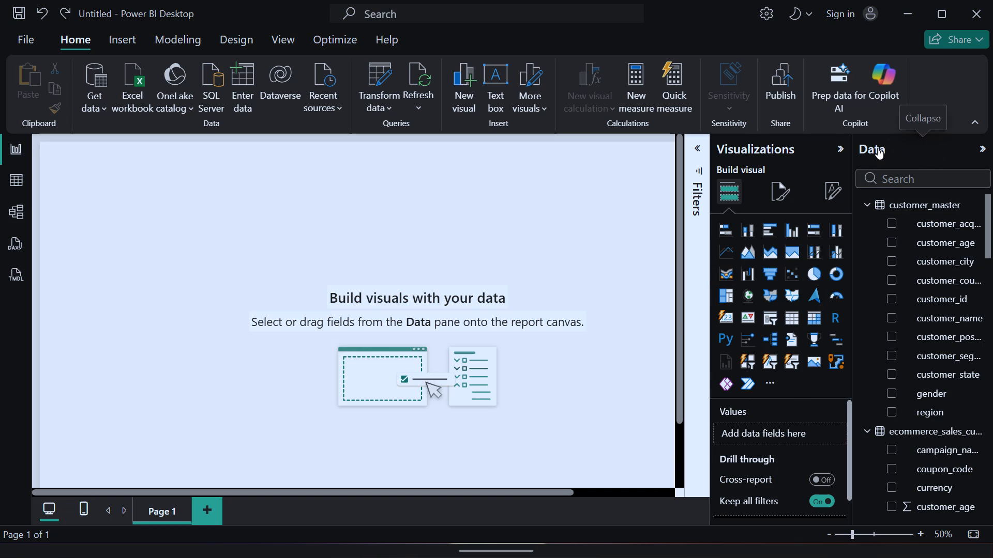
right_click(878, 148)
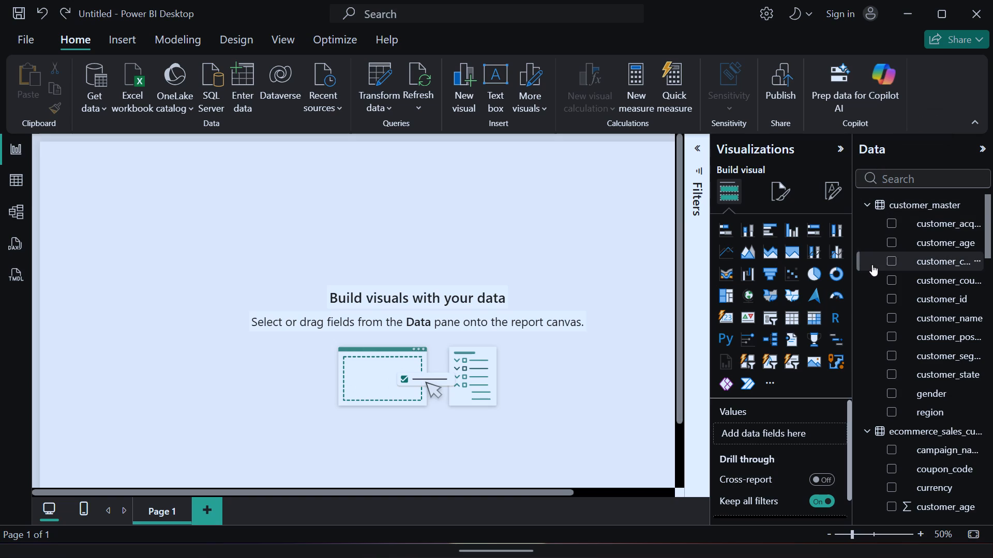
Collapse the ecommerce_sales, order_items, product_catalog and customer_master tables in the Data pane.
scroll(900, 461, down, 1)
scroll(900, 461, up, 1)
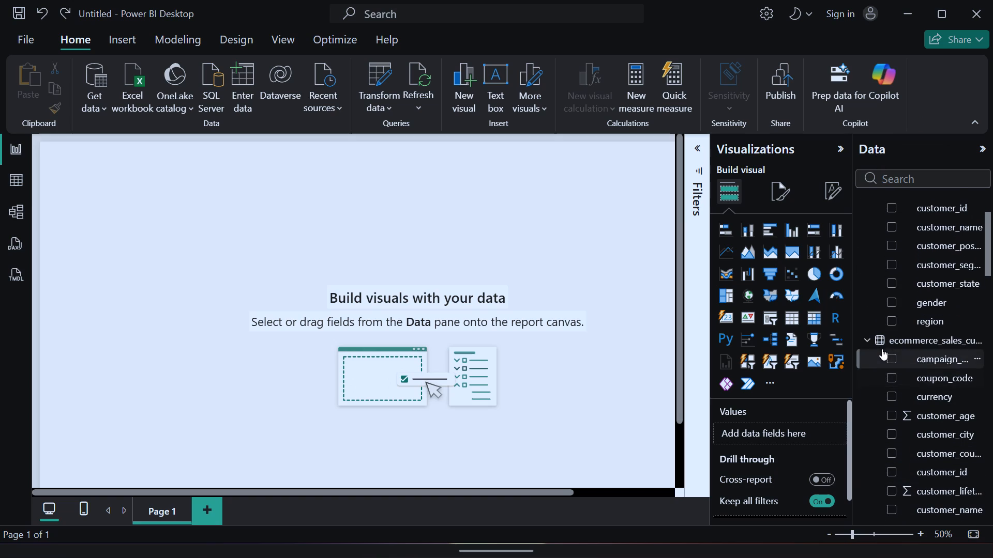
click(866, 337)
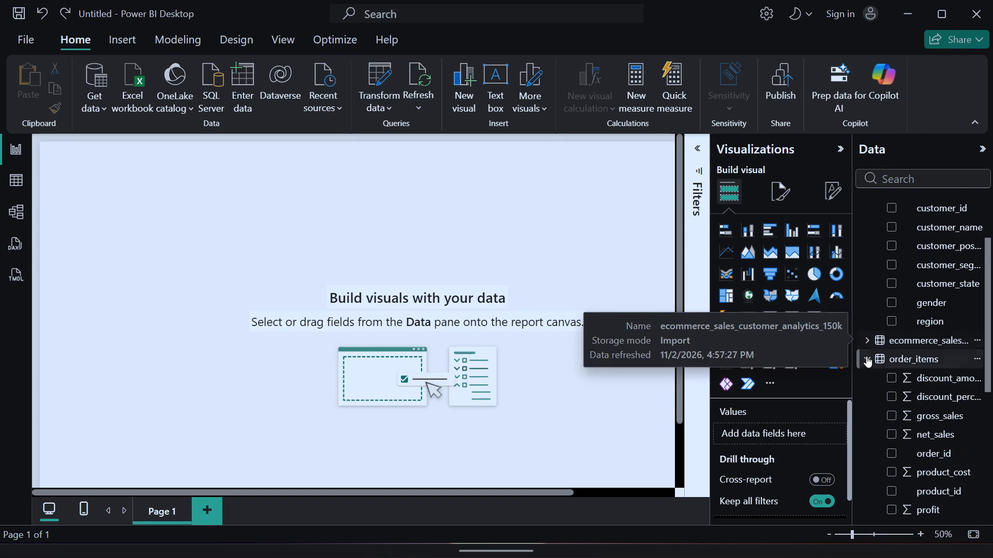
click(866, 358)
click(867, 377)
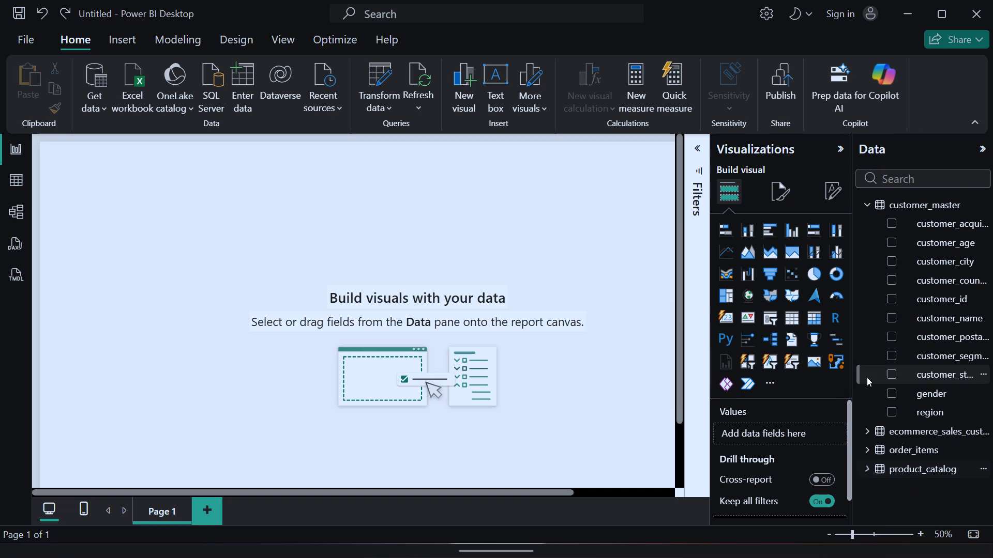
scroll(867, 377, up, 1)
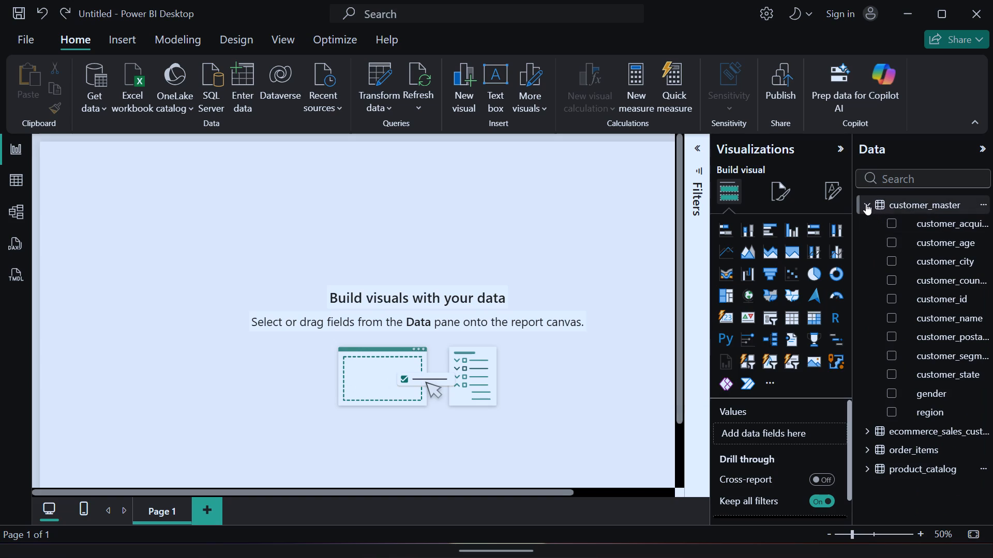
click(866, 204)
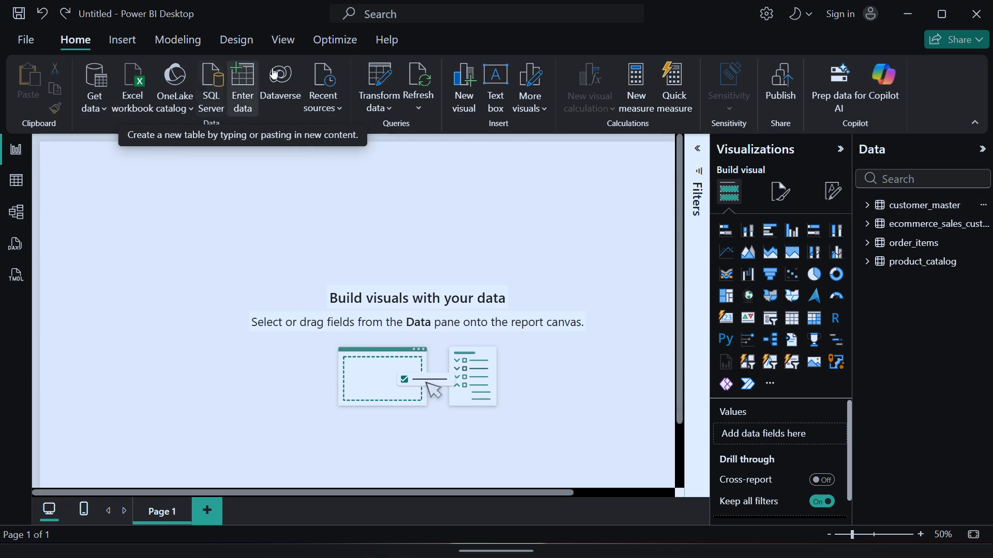
click(238, 105)
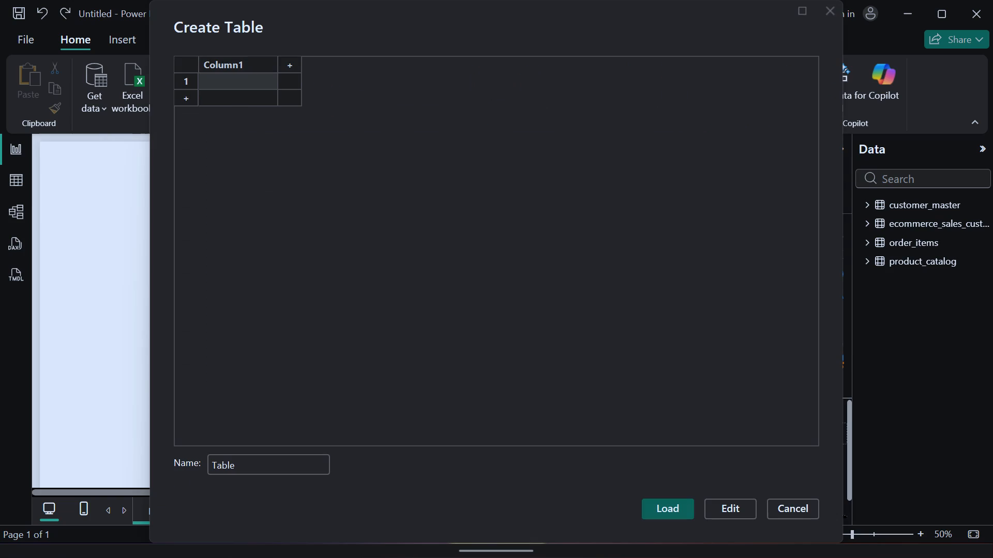
click(242, 466)
key(BackSpace)
key(BackSpace)
key(BackSpace)
key(BackSpace)
key(BackSpace)
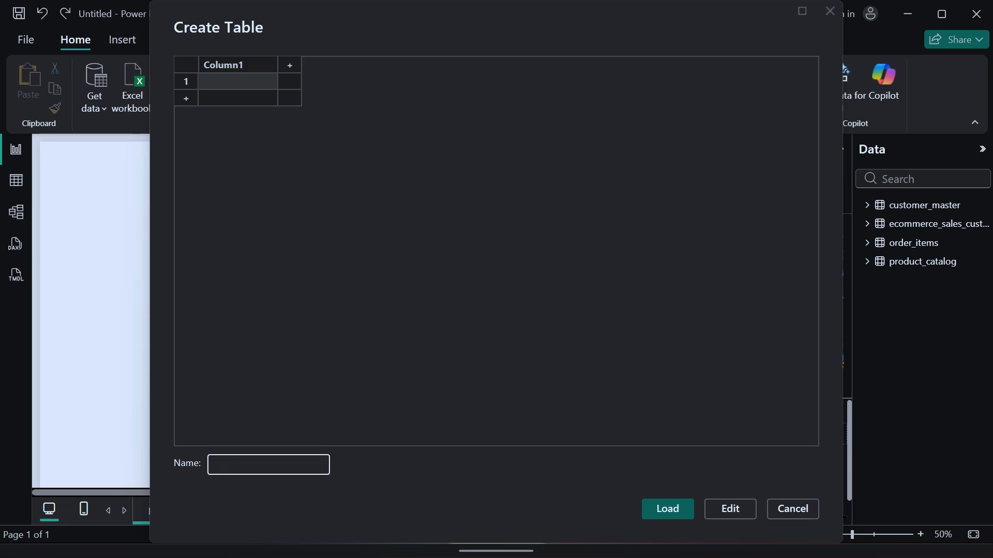
key(m)
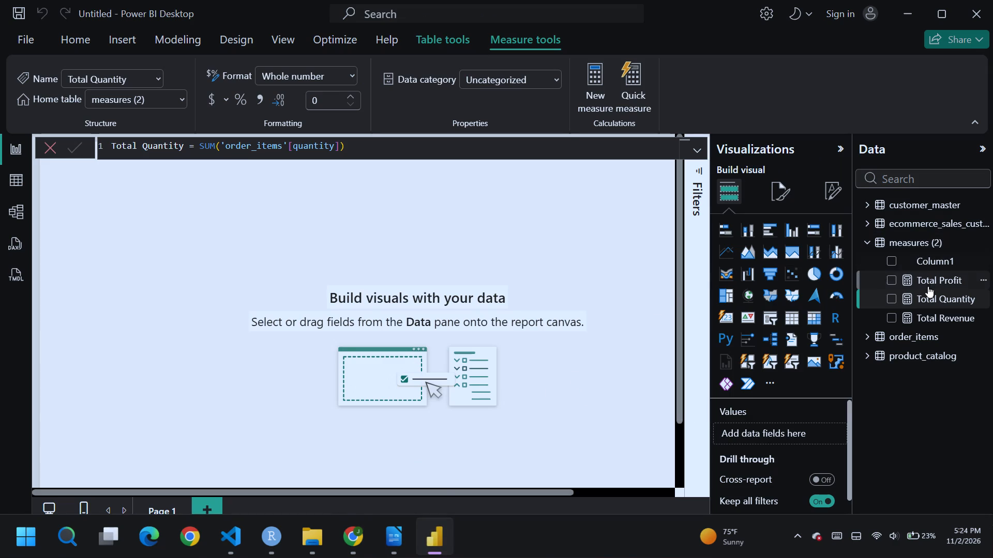
right_click(923, 237)
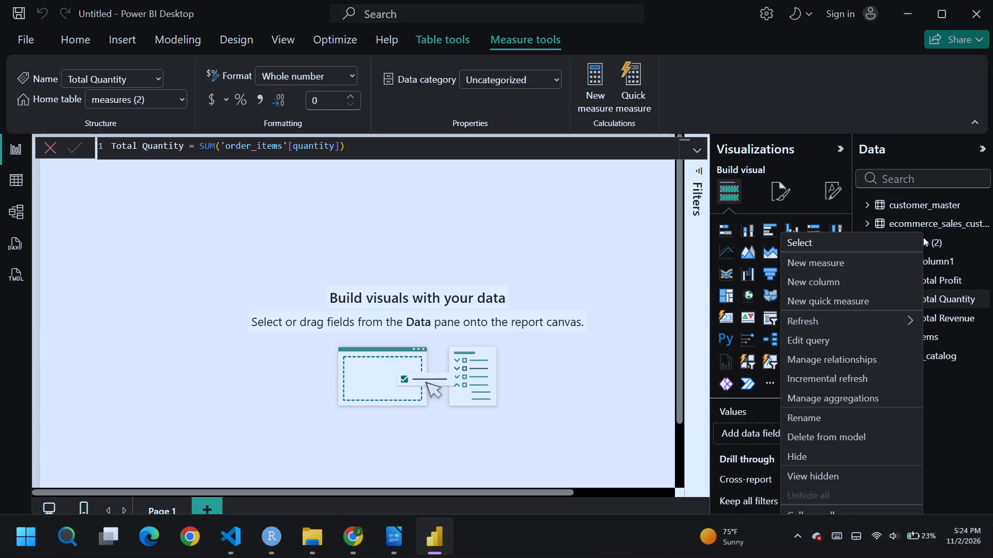
click(823, 254)
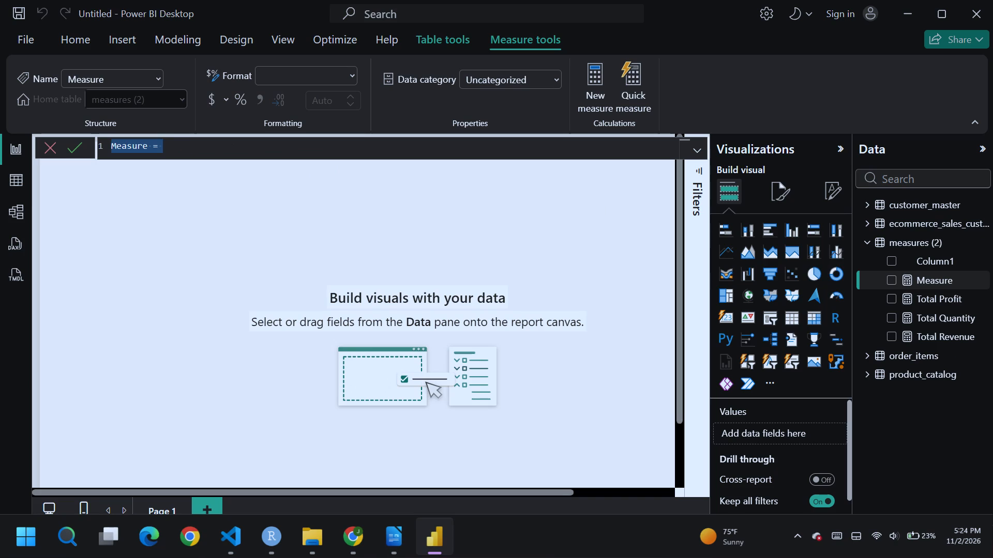
key(ctrl+v)
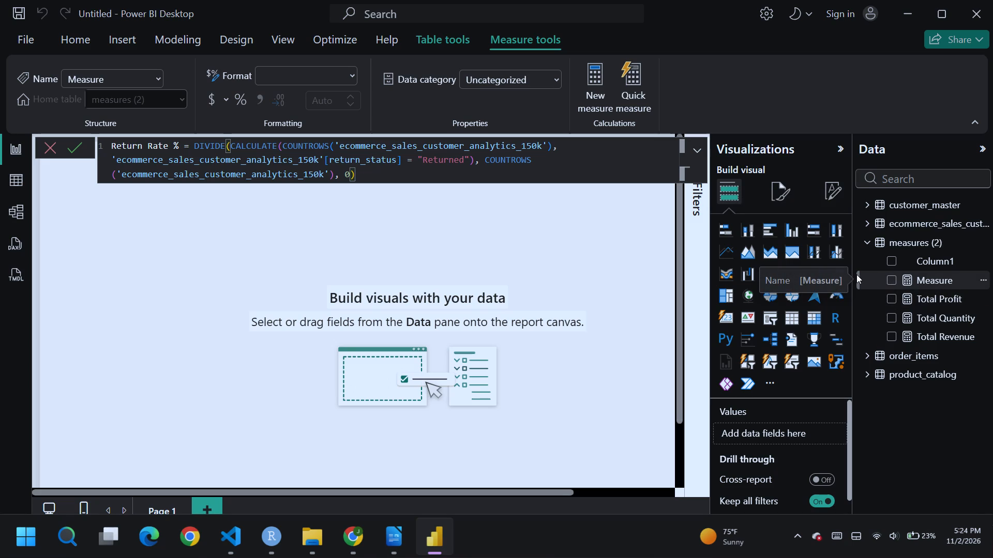
key(Return)
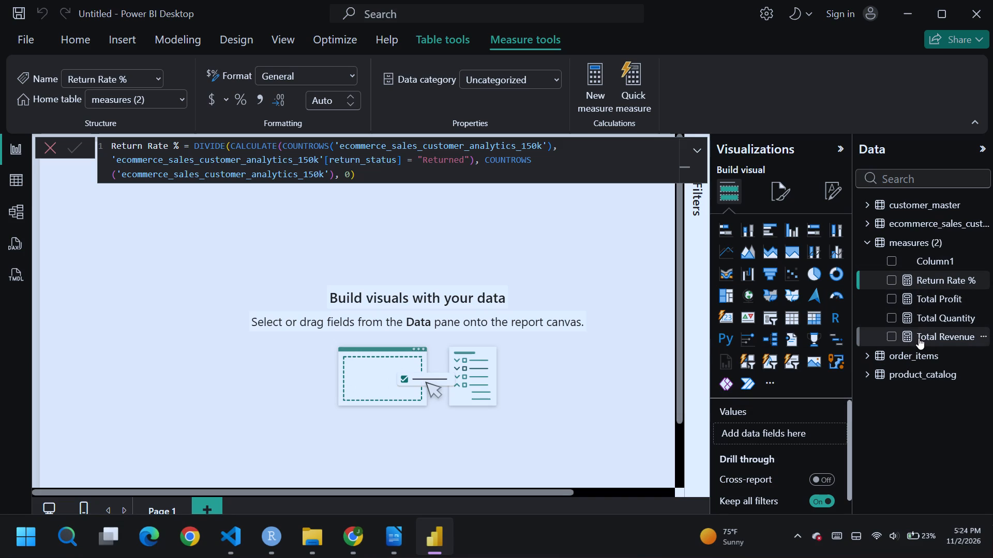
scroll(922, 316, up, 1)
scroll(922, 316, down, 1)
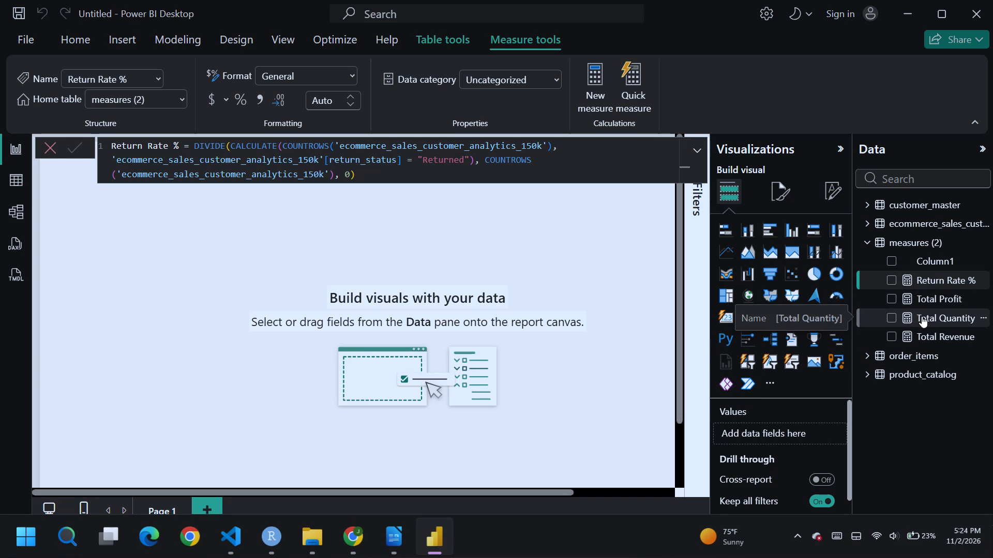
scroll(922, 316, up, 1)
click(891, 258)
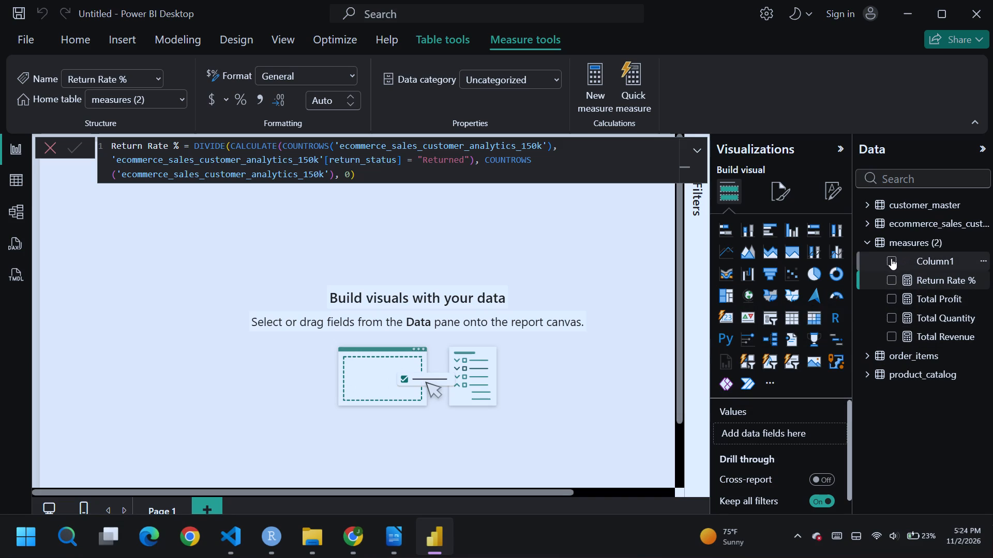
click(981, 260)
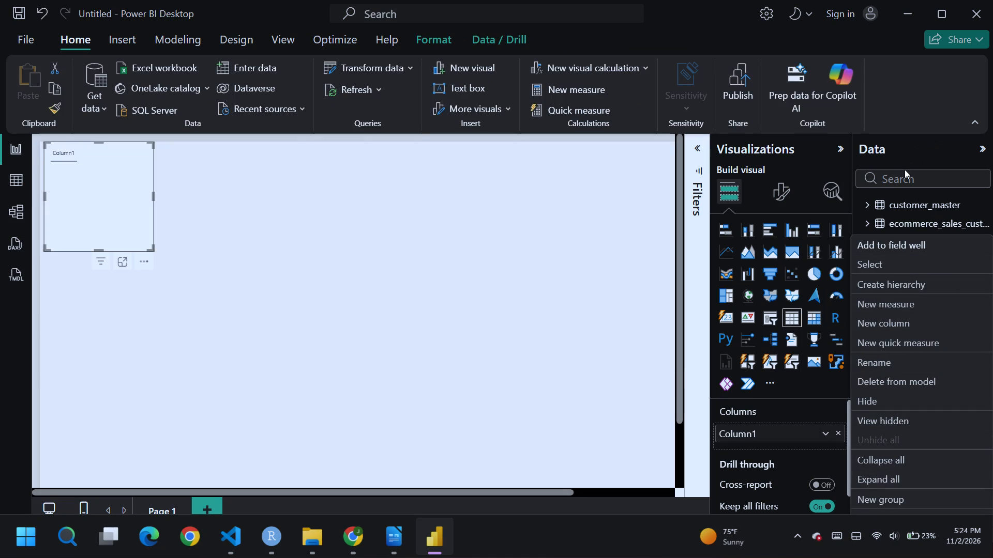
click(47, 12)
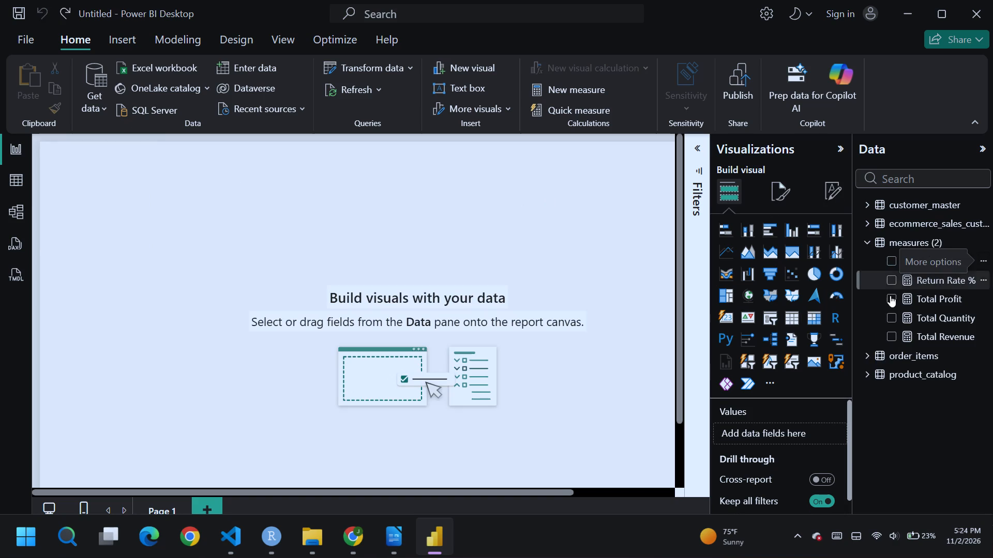
Delete Column1 of the measures (2) table from the model.
click(977, 260)
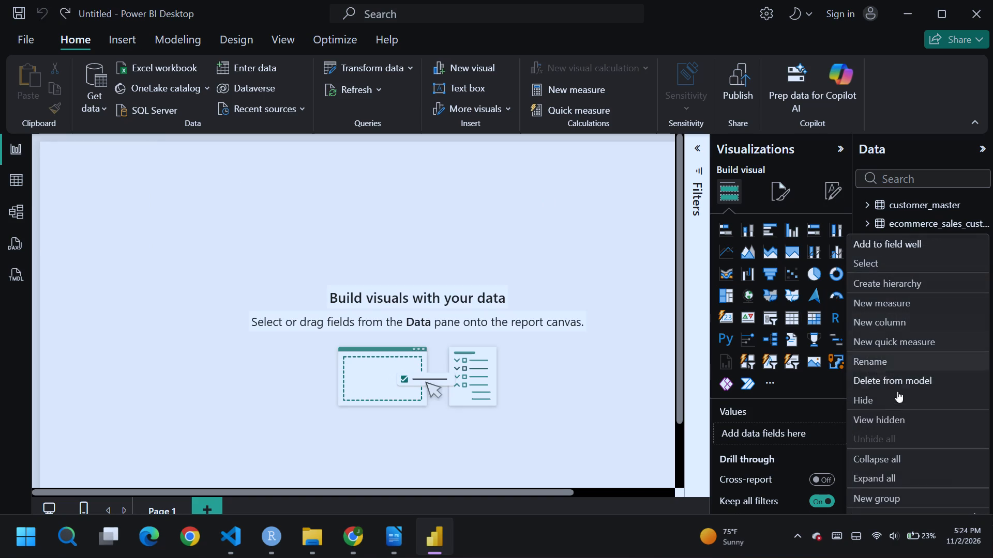
click(902, 371)
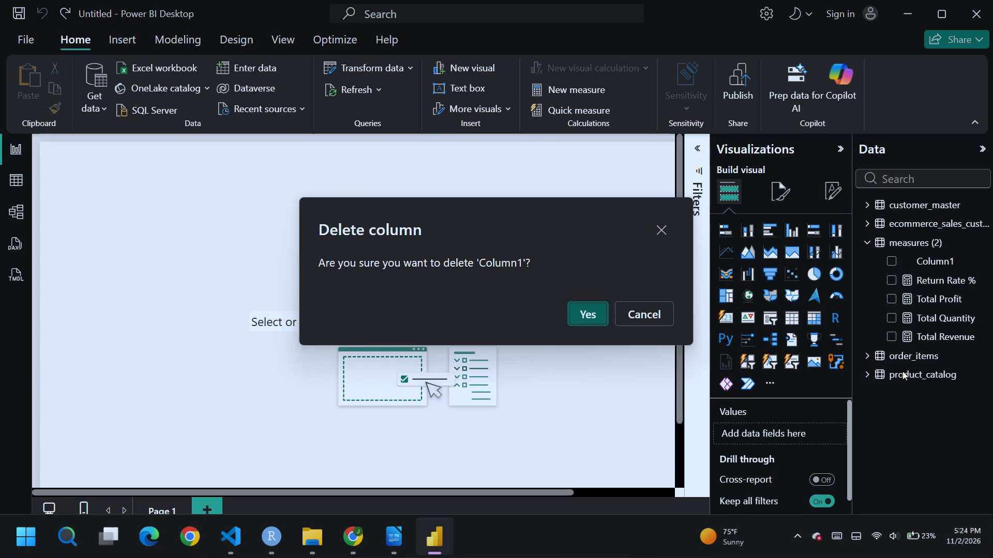
click(590, 308)
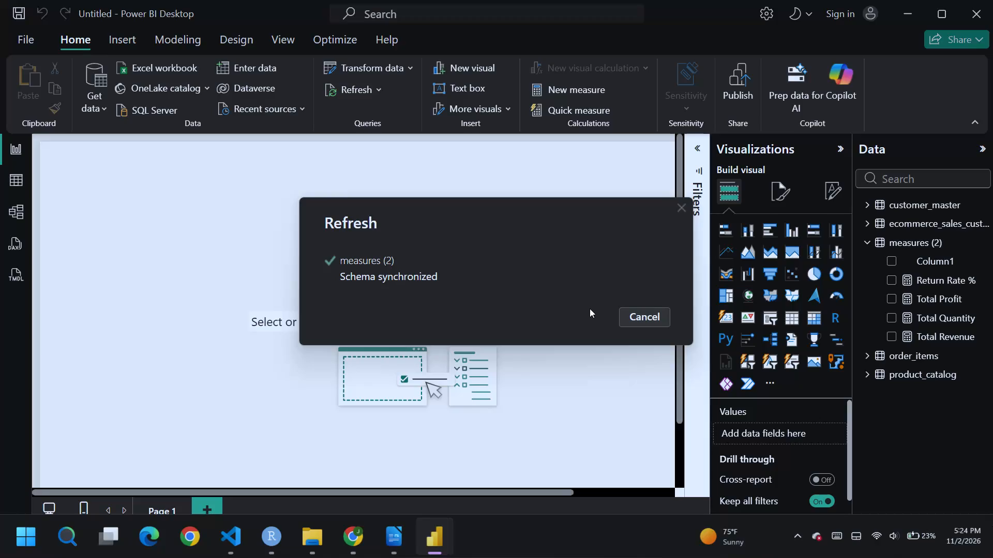
Rename the measures (2) table as Measure_table.
scroll(923, 294, up, 1)
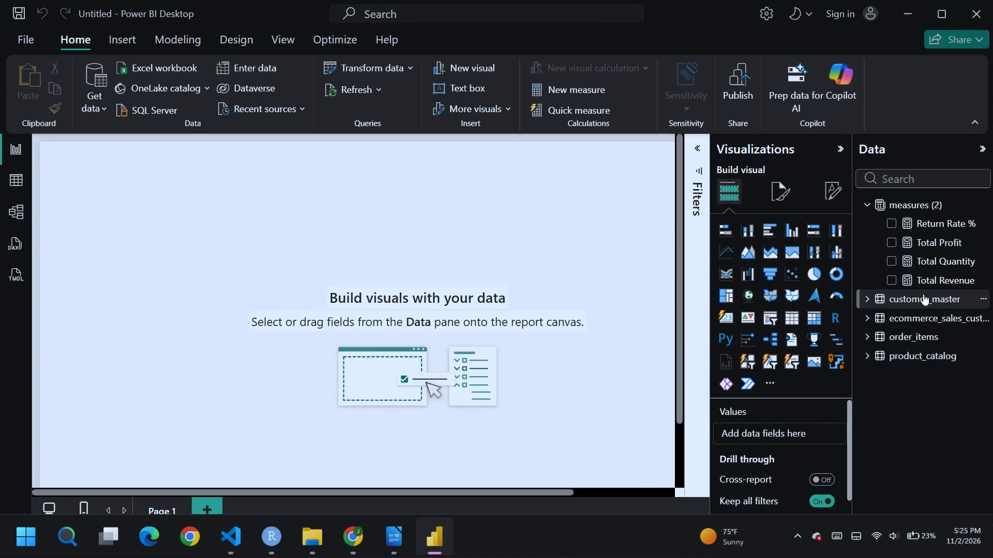
scroll(923, 294, up, 1)
click(985, 202)
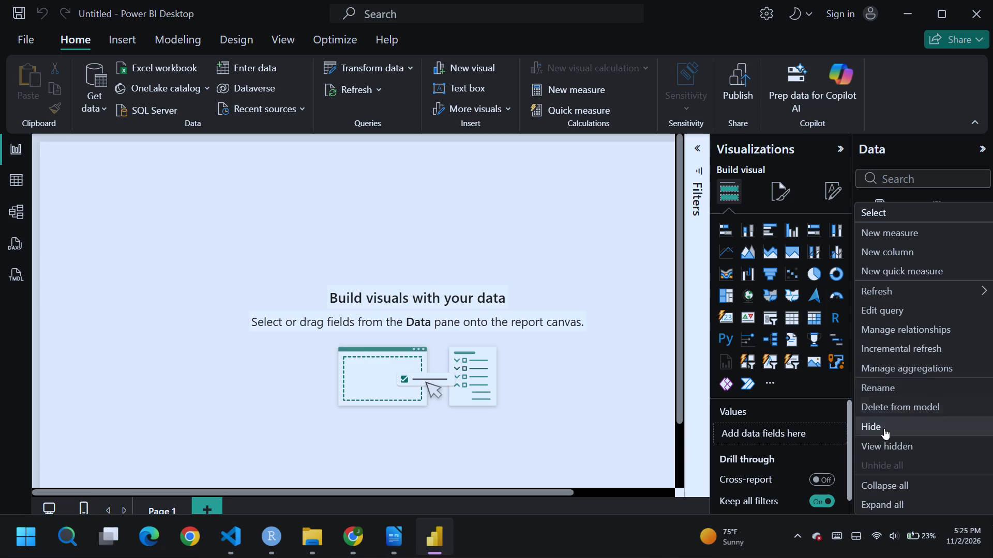
click(881, 390)
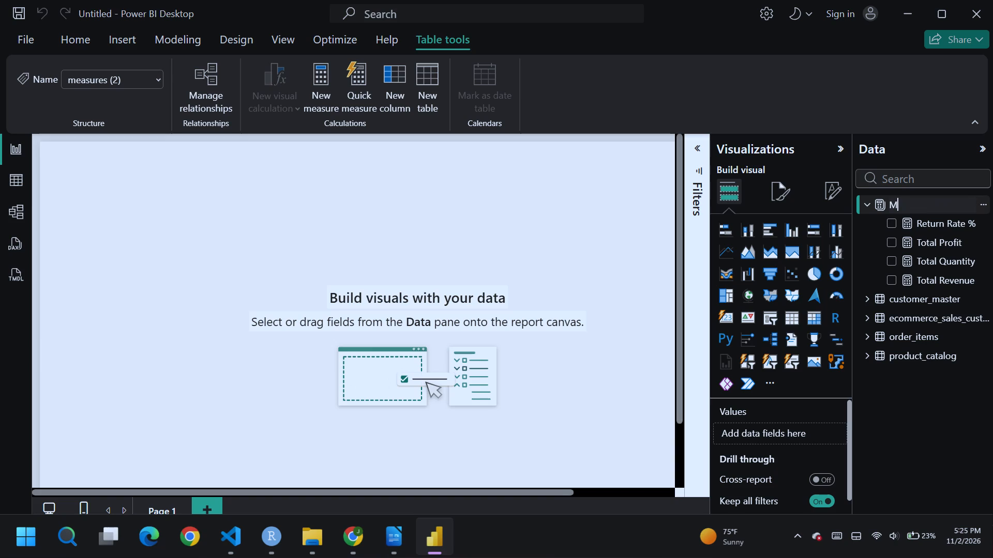
text(ea)
text(sure)
key(shift+underscore)
text(table)
key(Return)
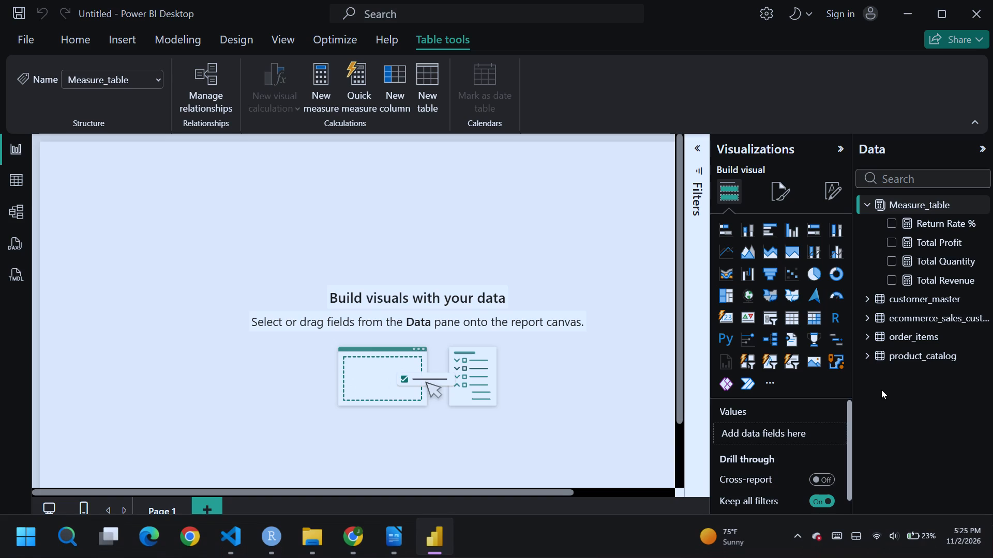
click(357, 534)
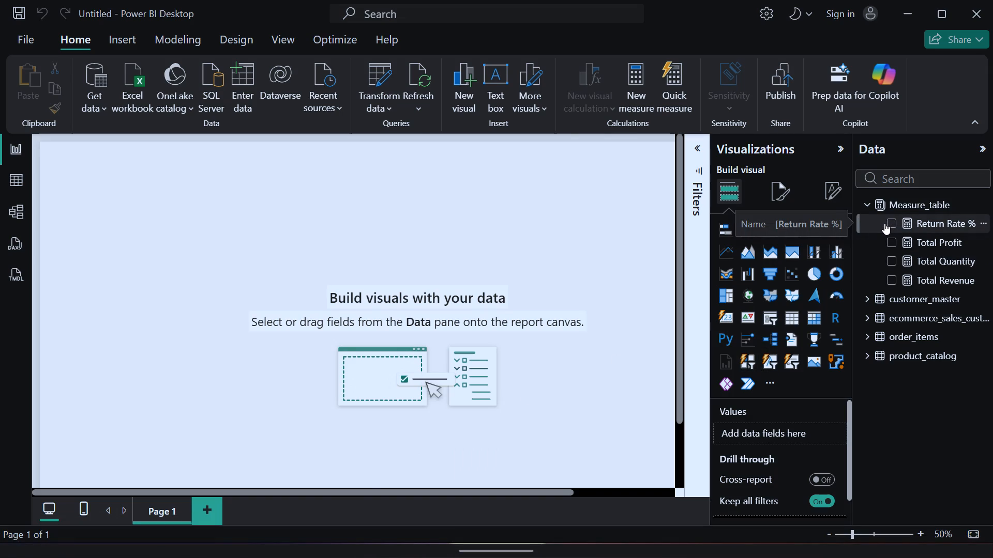
click(891, 221)
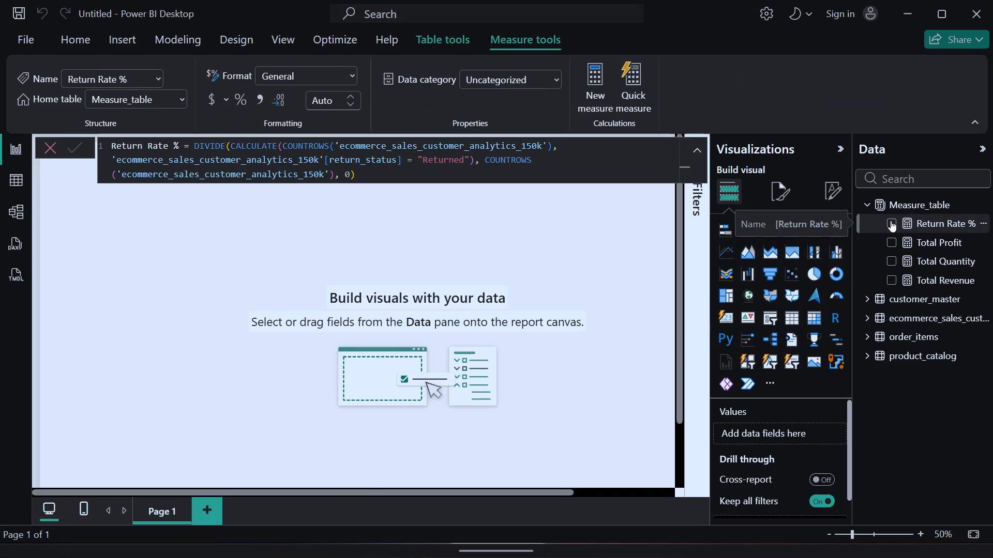
click(892, 241)
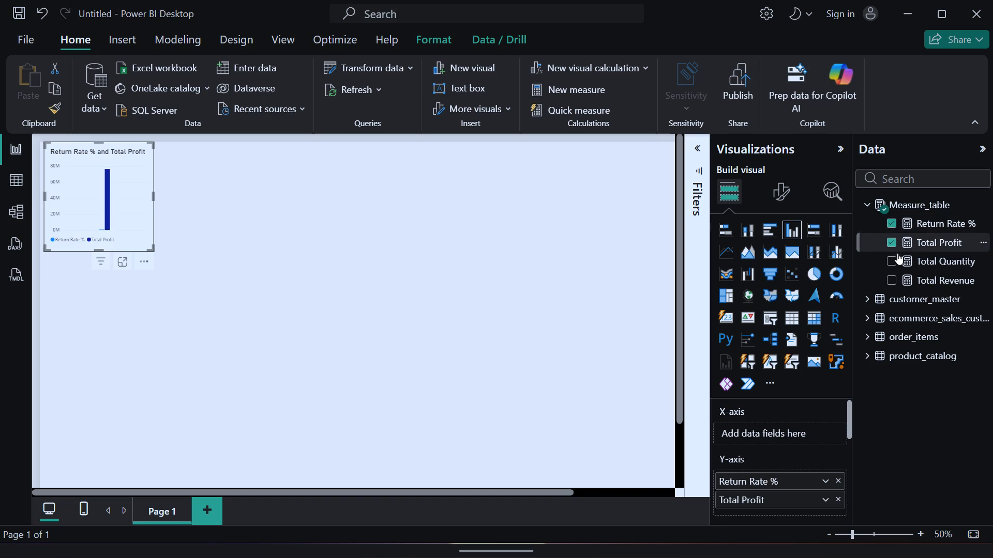
click(892, 283)
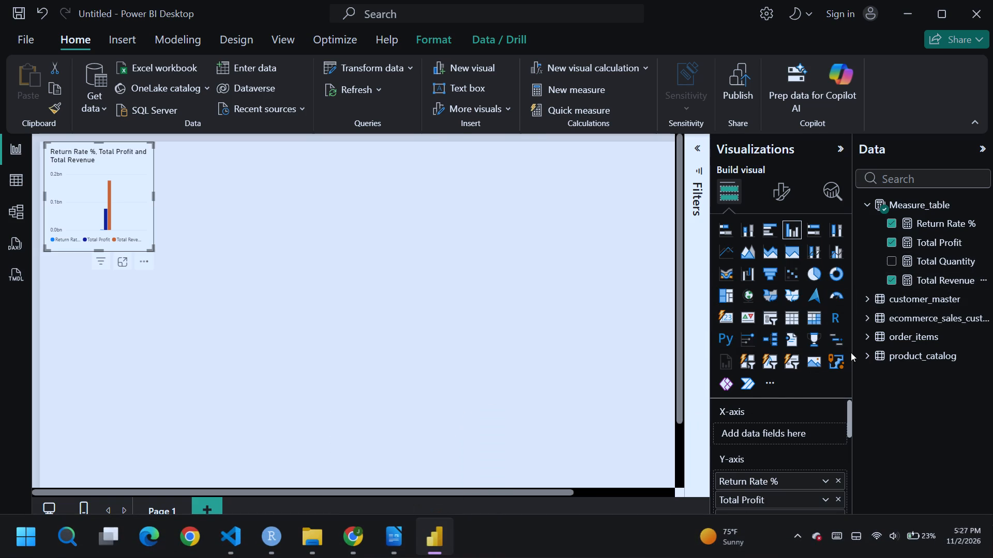
Add product_subcategory from the product_catalog table to the chart's X-axis.
click(868, 299)
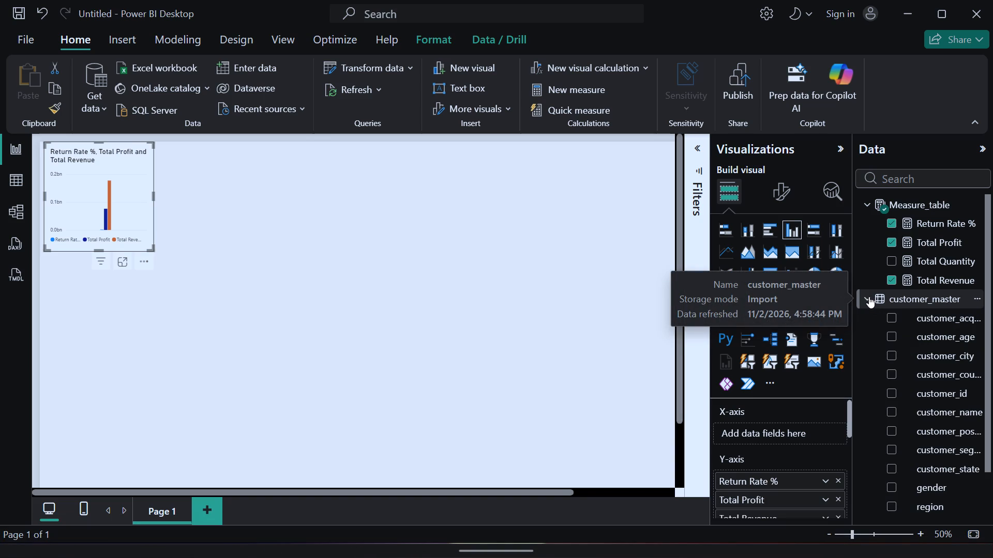
click(869, 297)
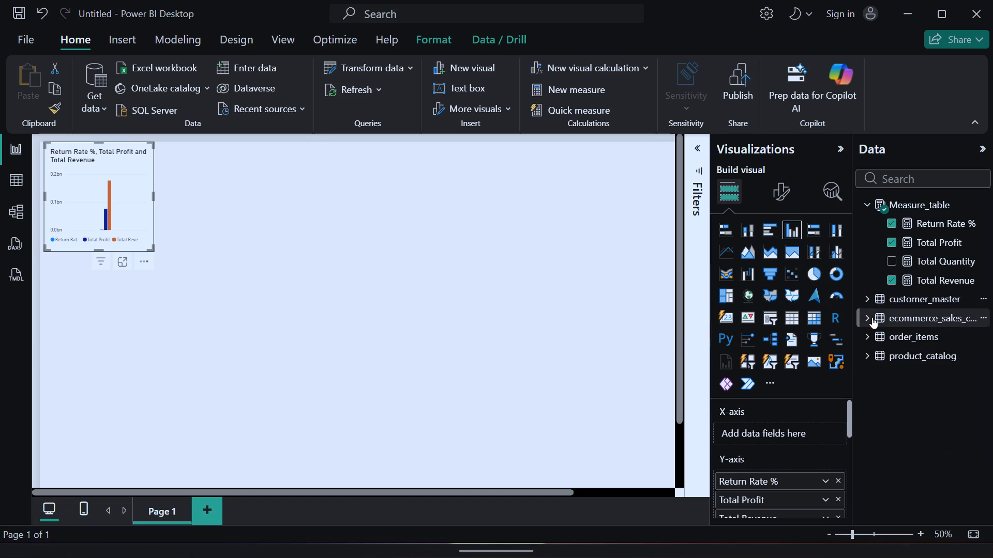
click(871, 358)
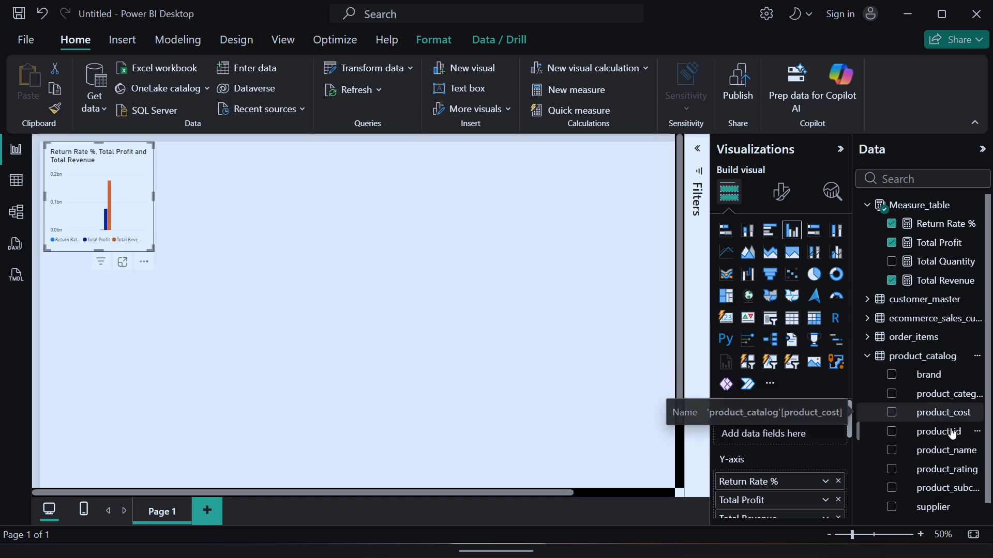
scroll(952, 479, down, 2)
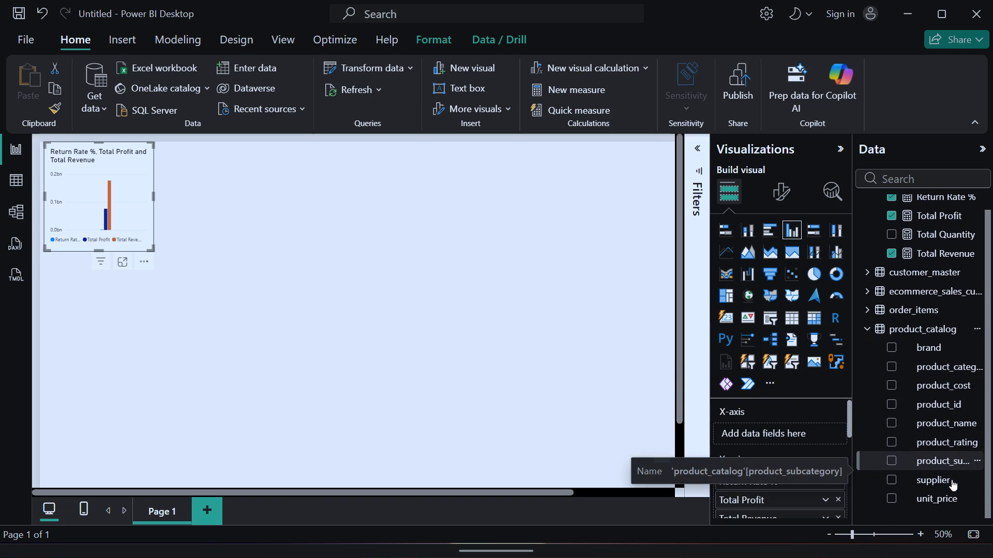
scroll(952, 479, down, 1)
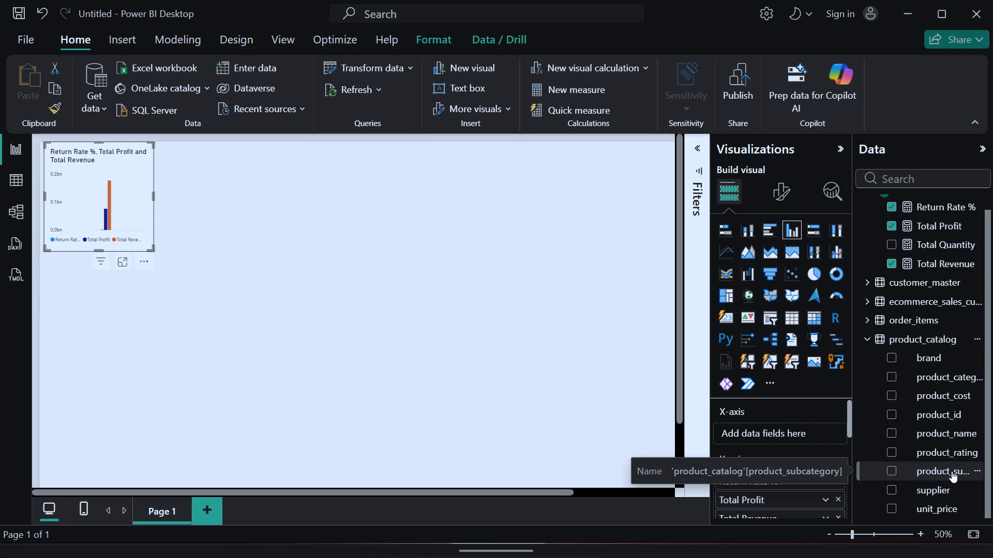
click(892, 469)
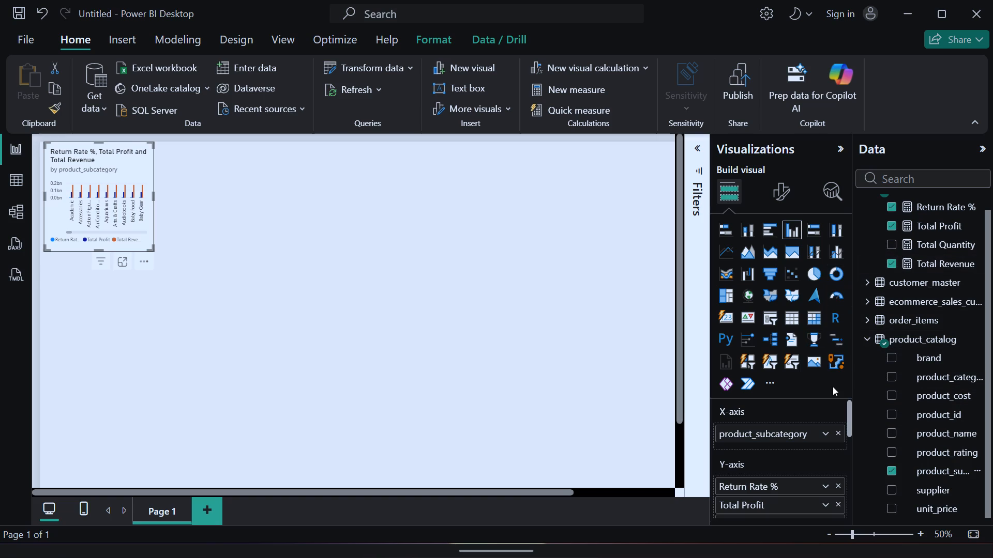
click(870, 335)
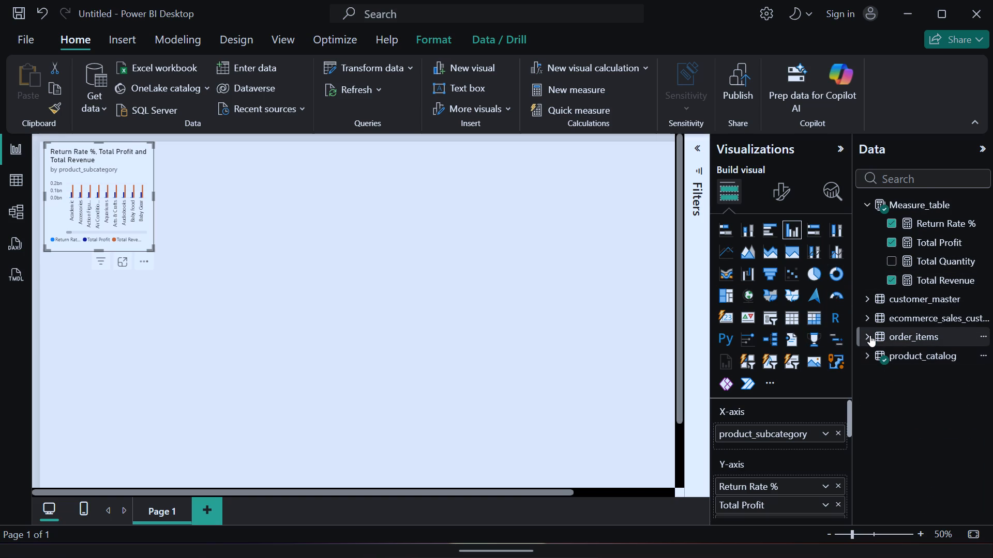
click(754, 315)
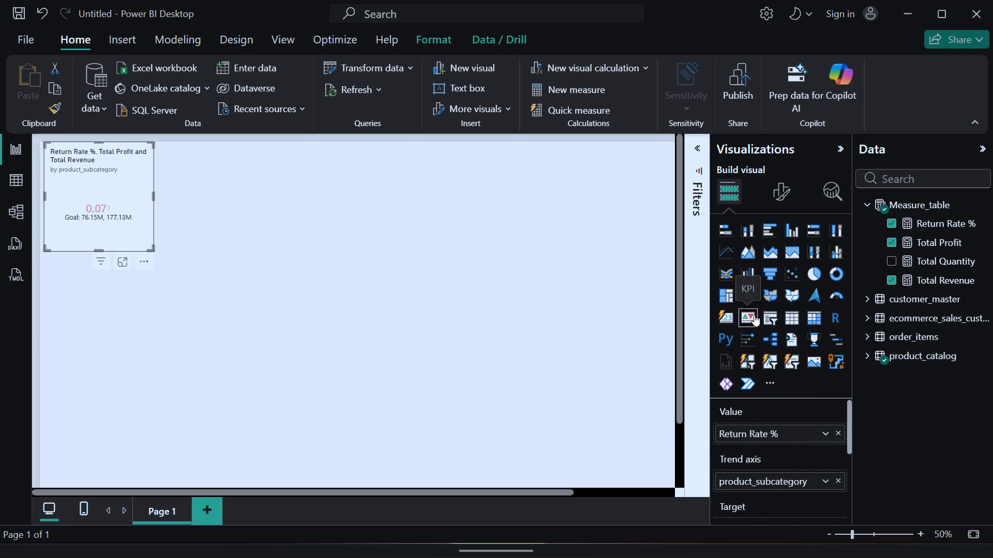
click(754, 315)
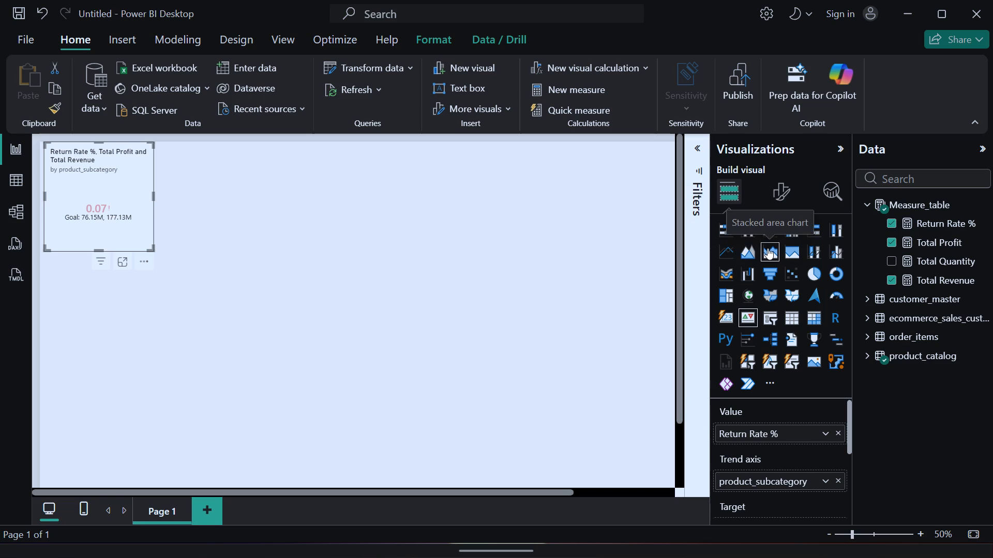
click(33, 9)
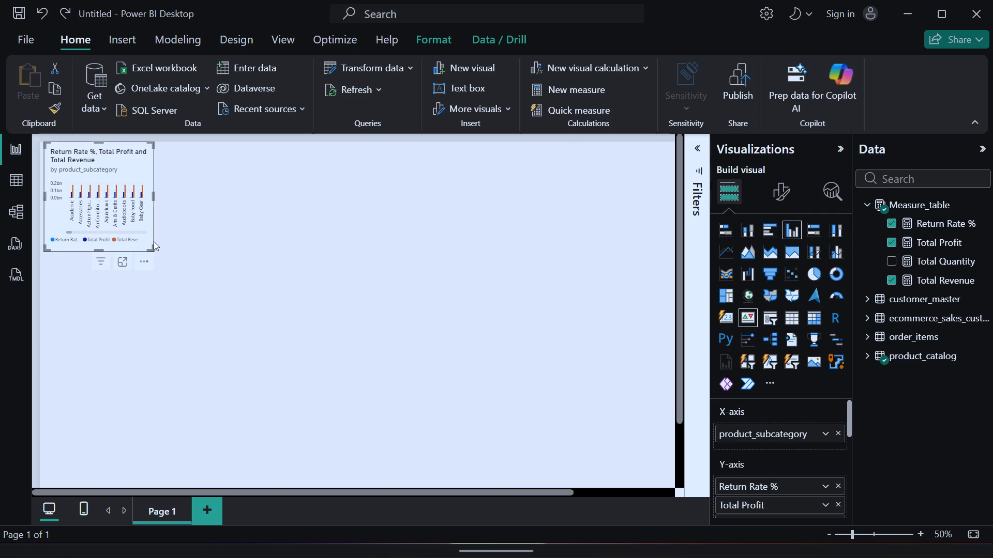
Enlarge the product_subcategory column chart on Page 1 in both width and height, so more subcategories fit along its X-axis.
drag(150, 246, 216, 313)
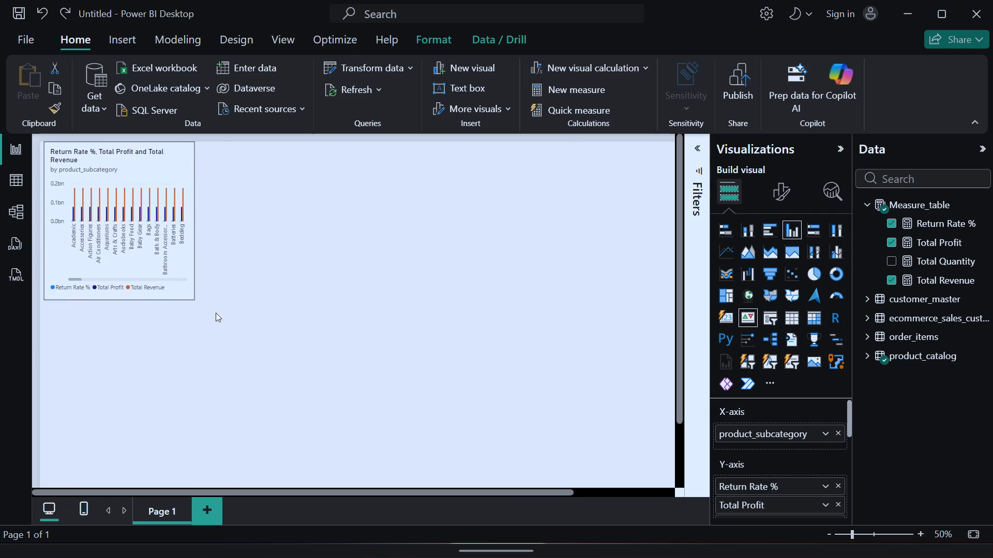
drag(216, 313, 245, 333)
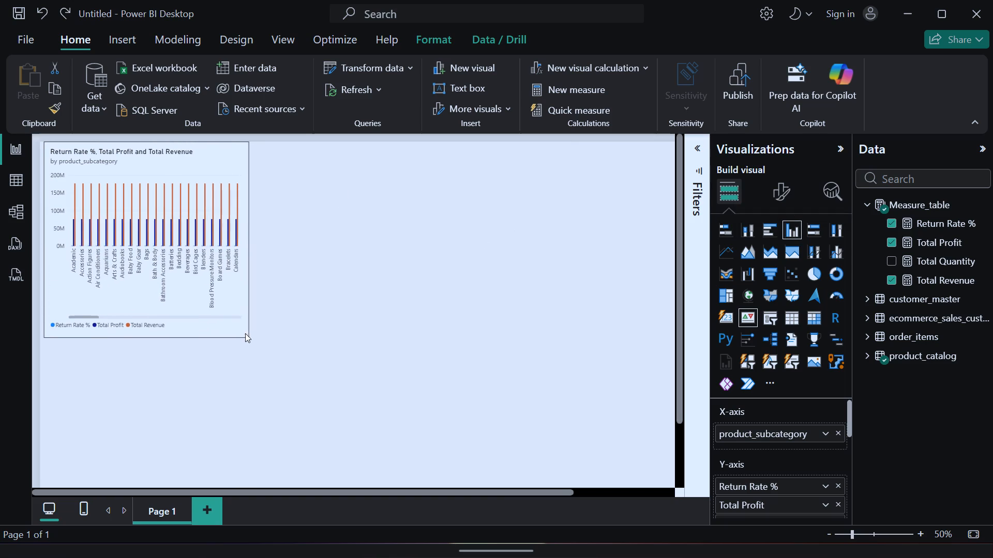
drag(245, 333, 255, 345)
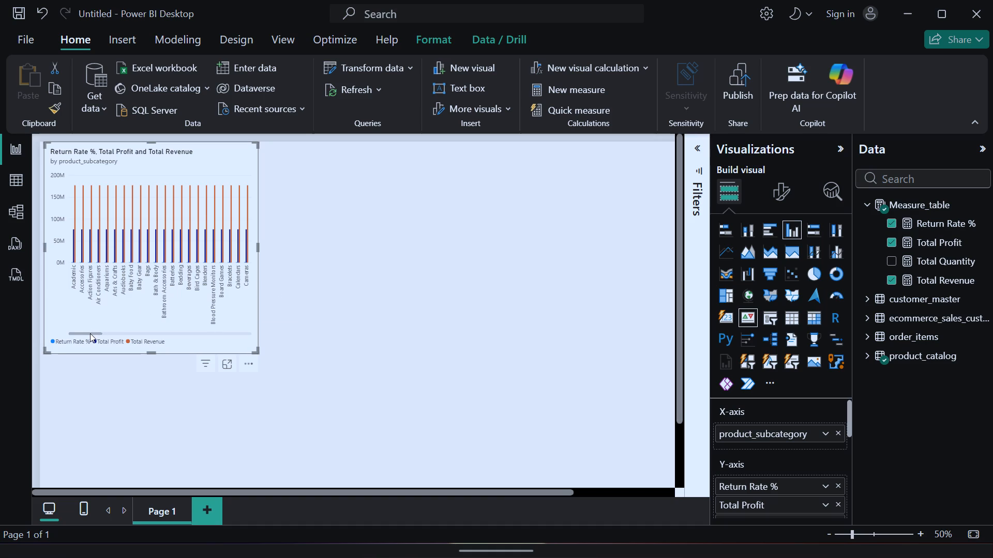
drag(91, 334, 109, 336)
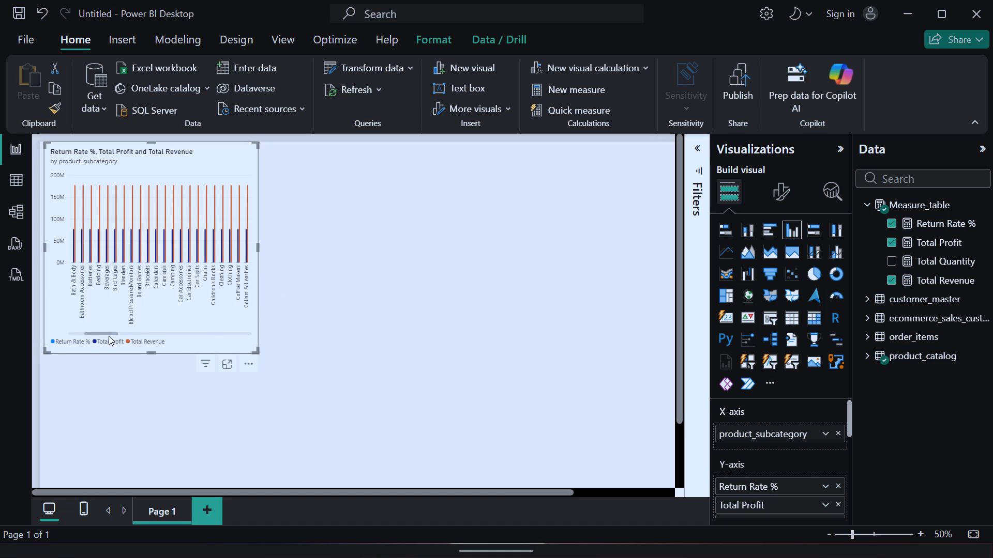
drag(109, 336, 94, 323)
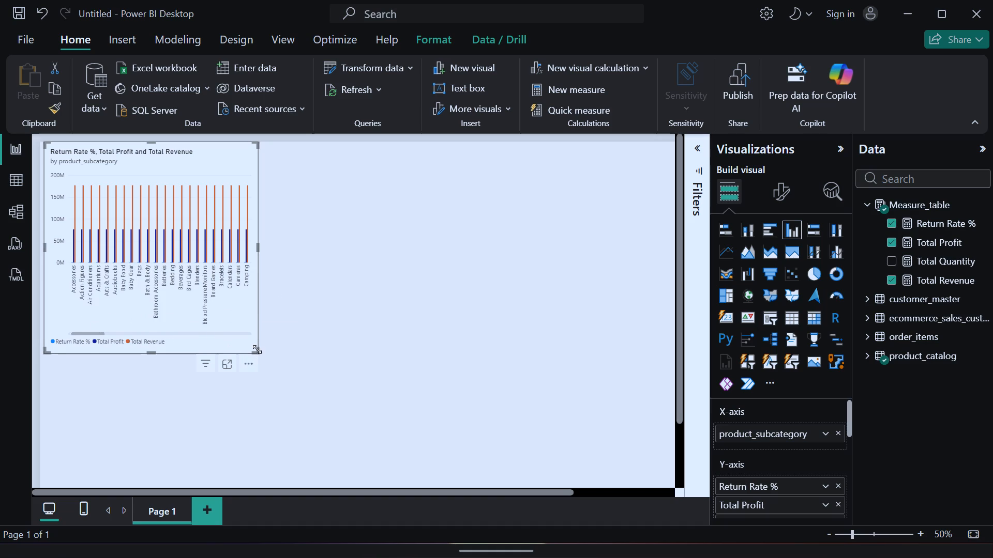
drag(257, 347, 474, 428)
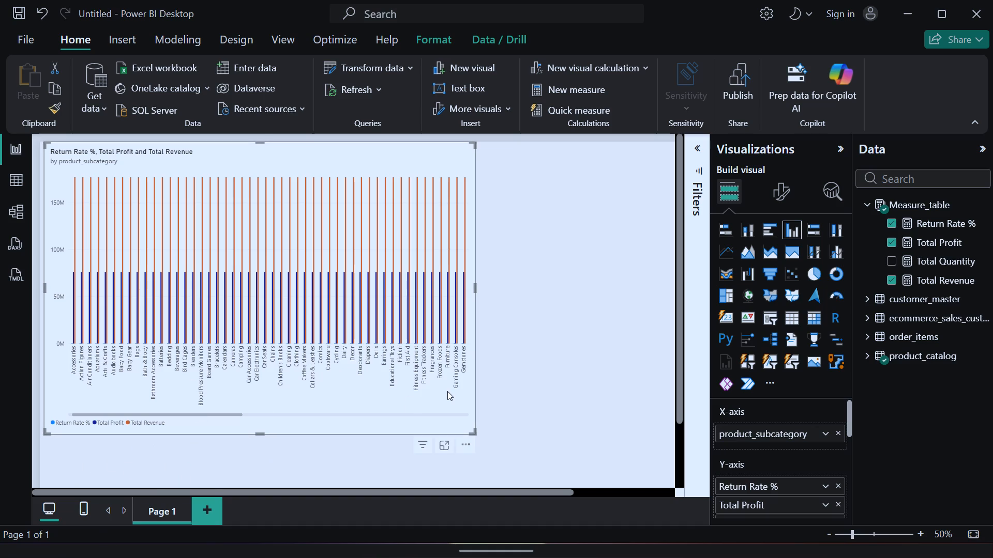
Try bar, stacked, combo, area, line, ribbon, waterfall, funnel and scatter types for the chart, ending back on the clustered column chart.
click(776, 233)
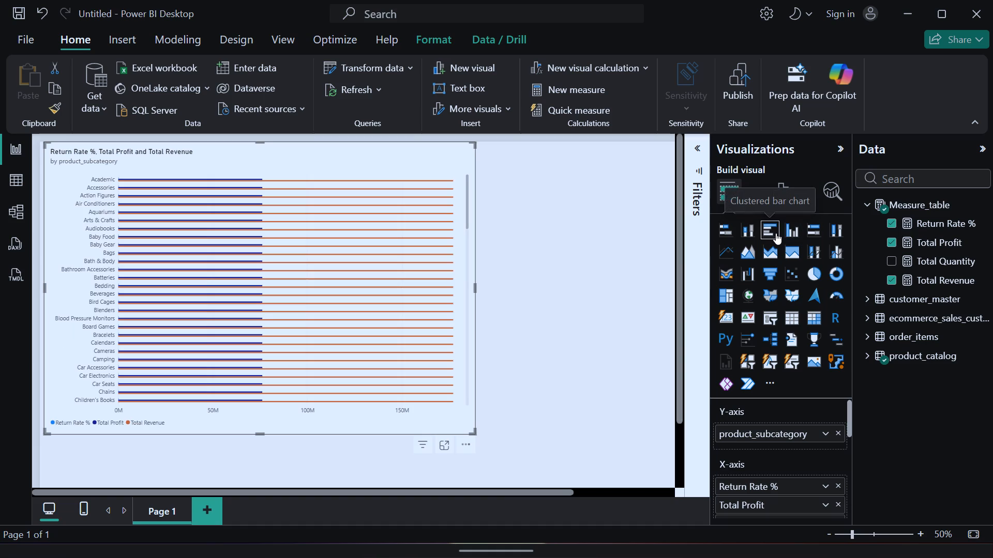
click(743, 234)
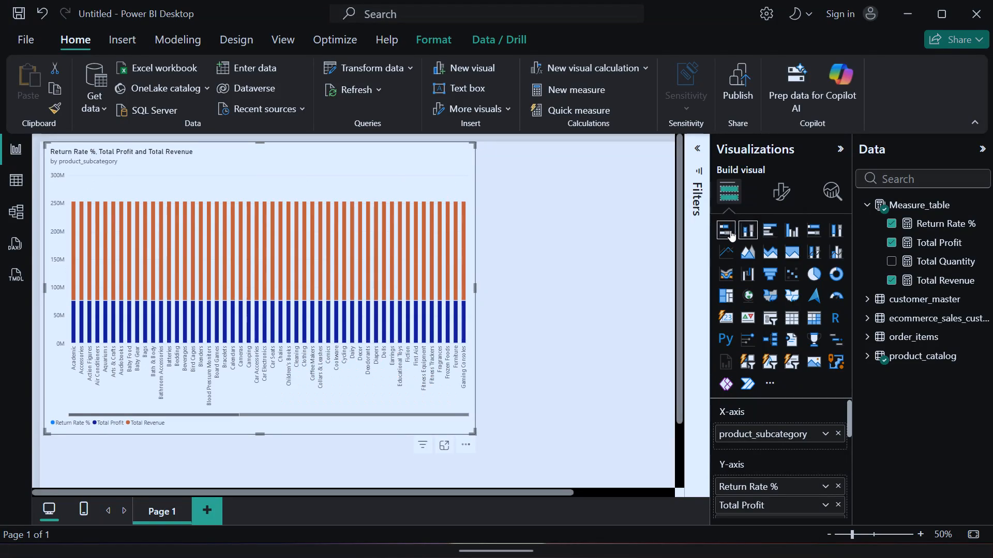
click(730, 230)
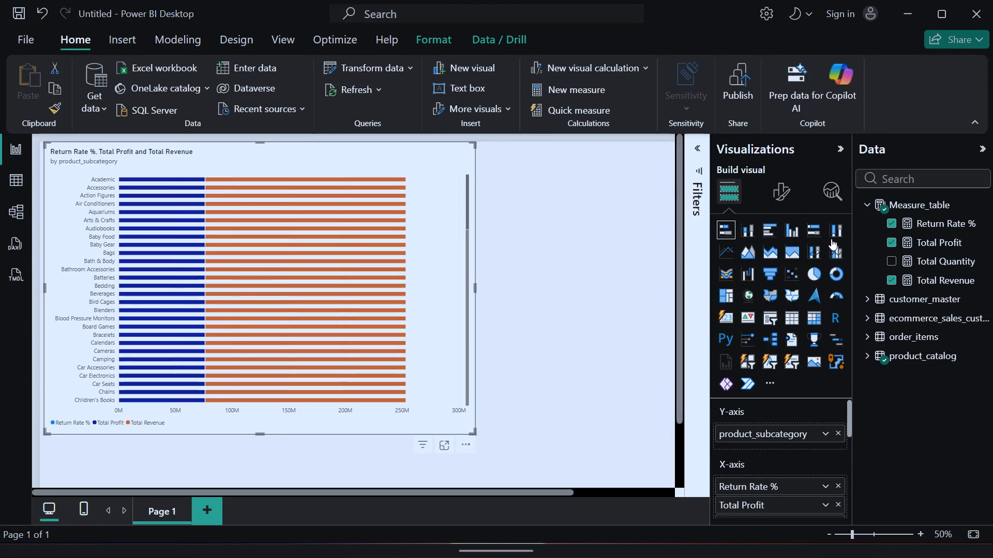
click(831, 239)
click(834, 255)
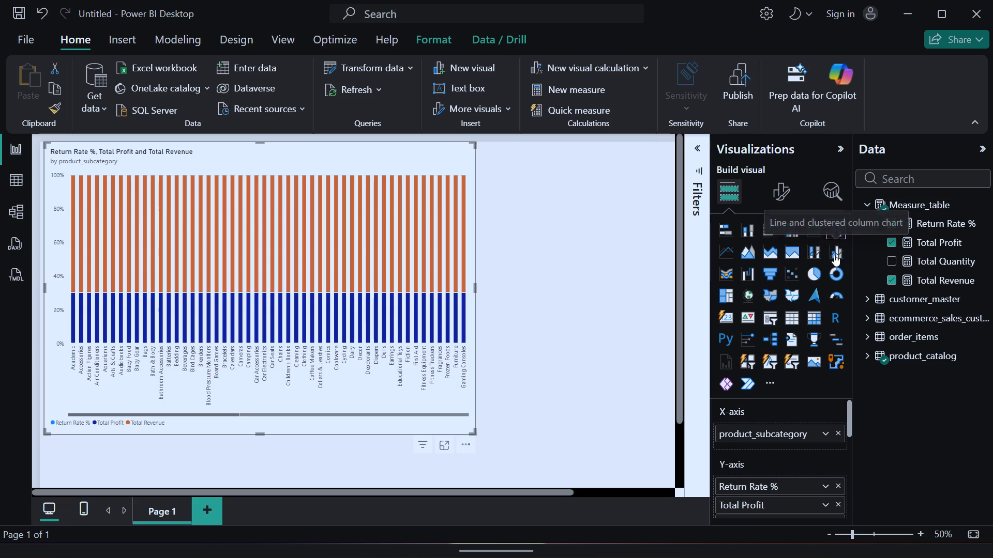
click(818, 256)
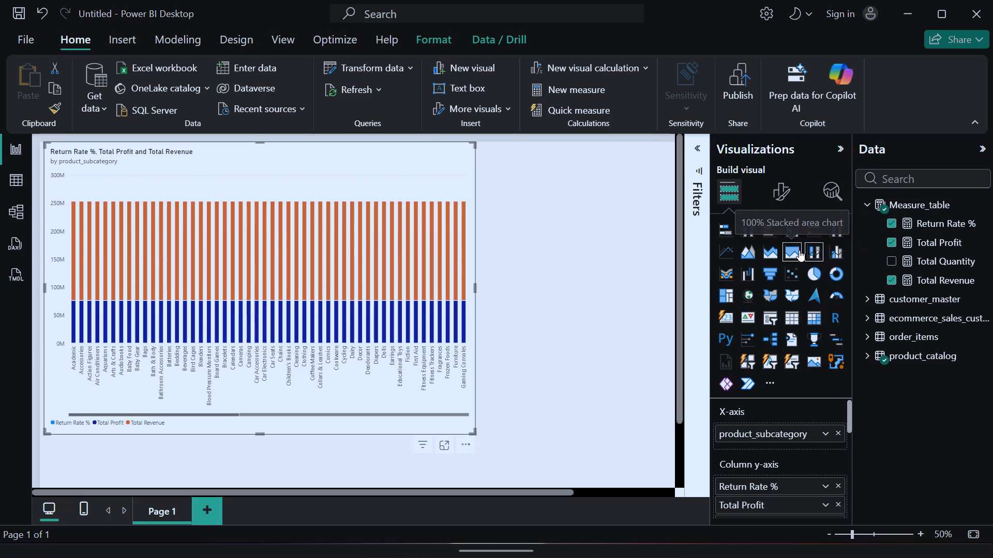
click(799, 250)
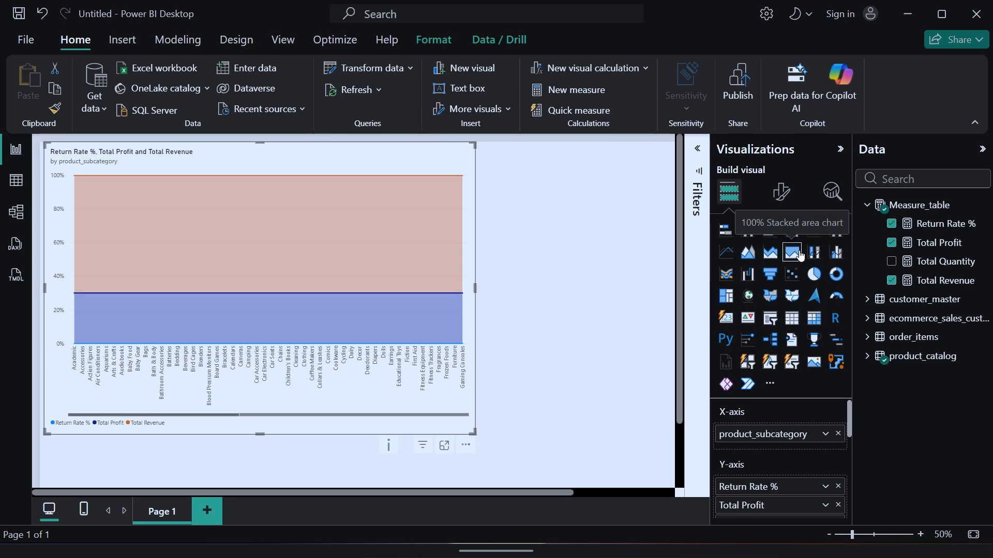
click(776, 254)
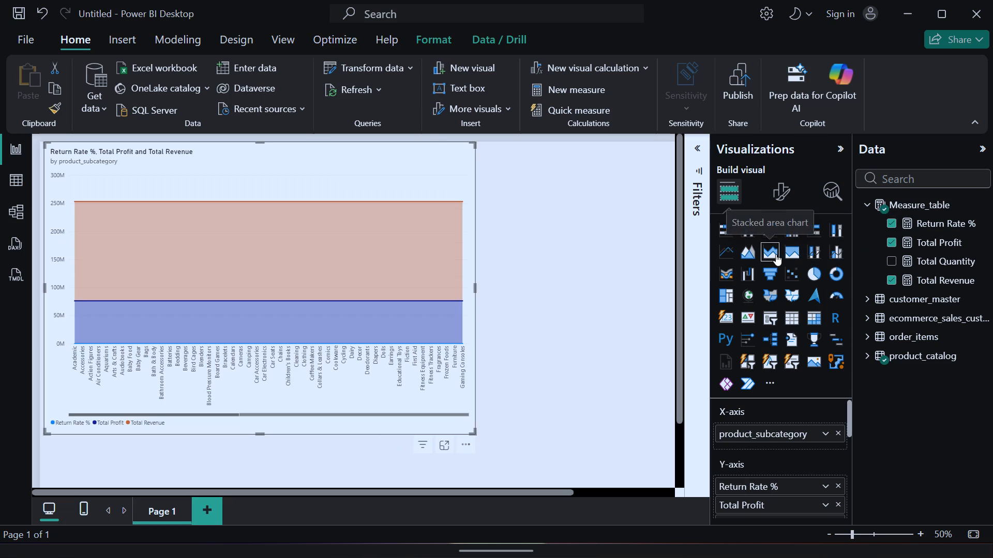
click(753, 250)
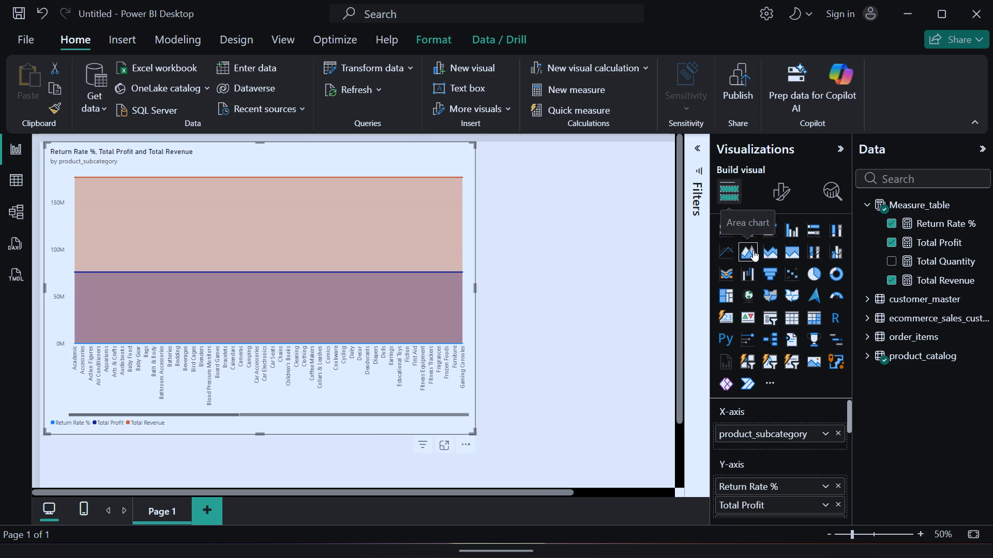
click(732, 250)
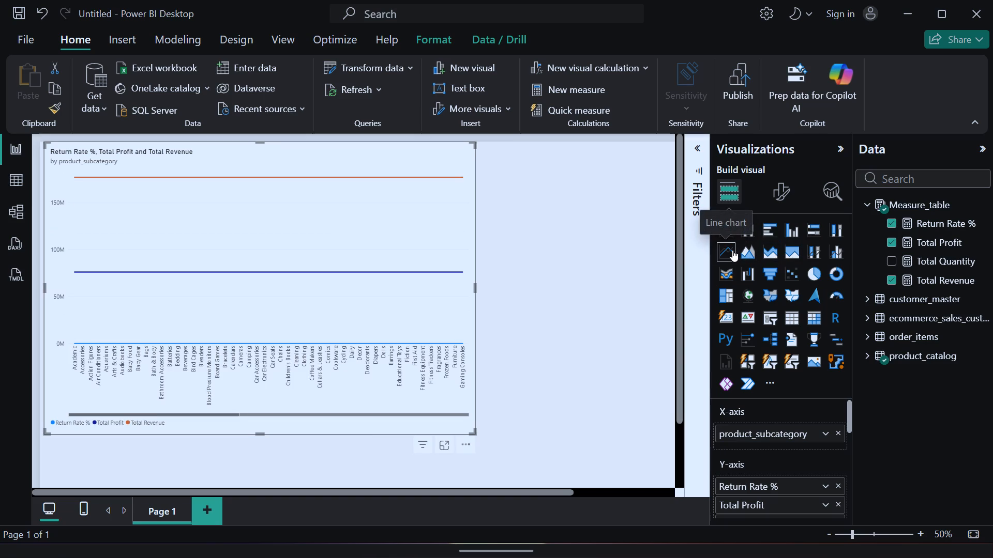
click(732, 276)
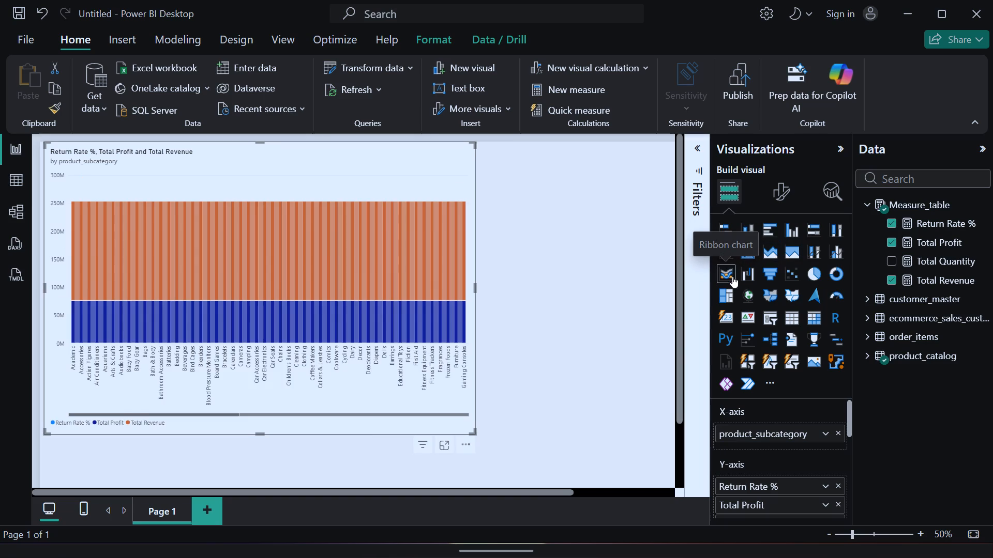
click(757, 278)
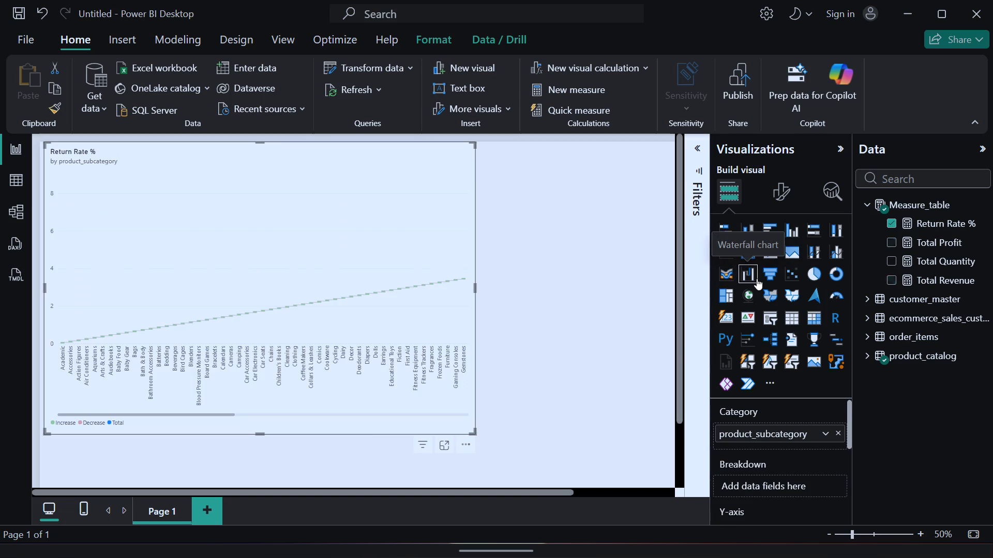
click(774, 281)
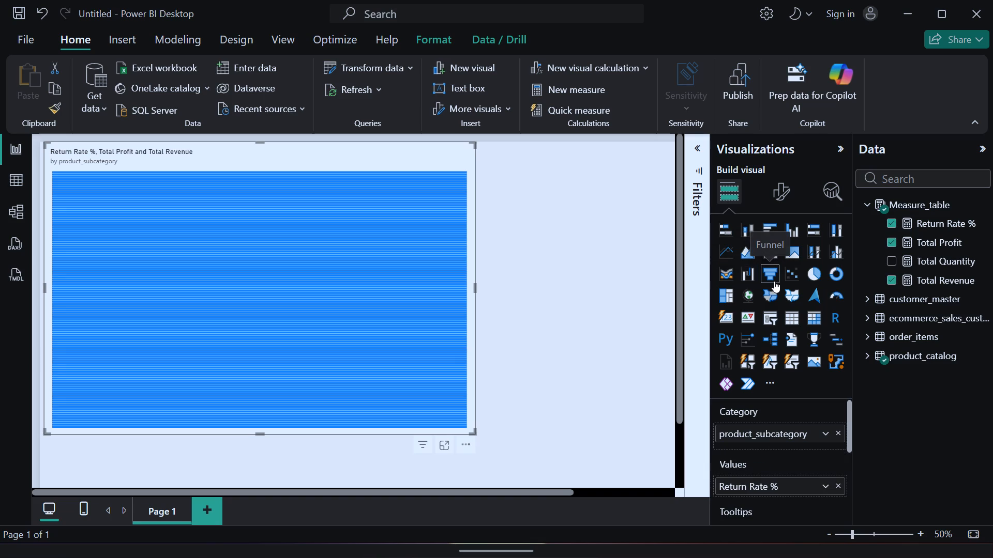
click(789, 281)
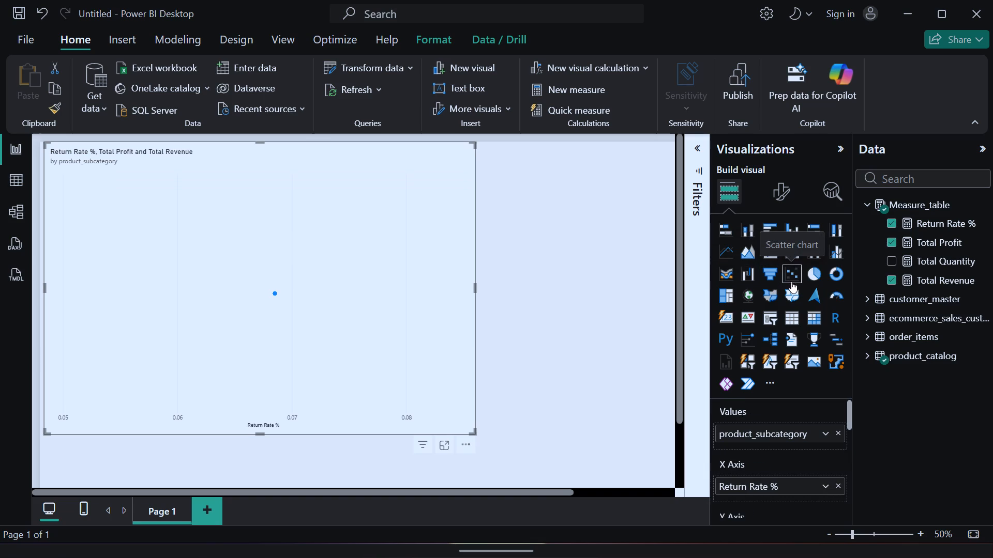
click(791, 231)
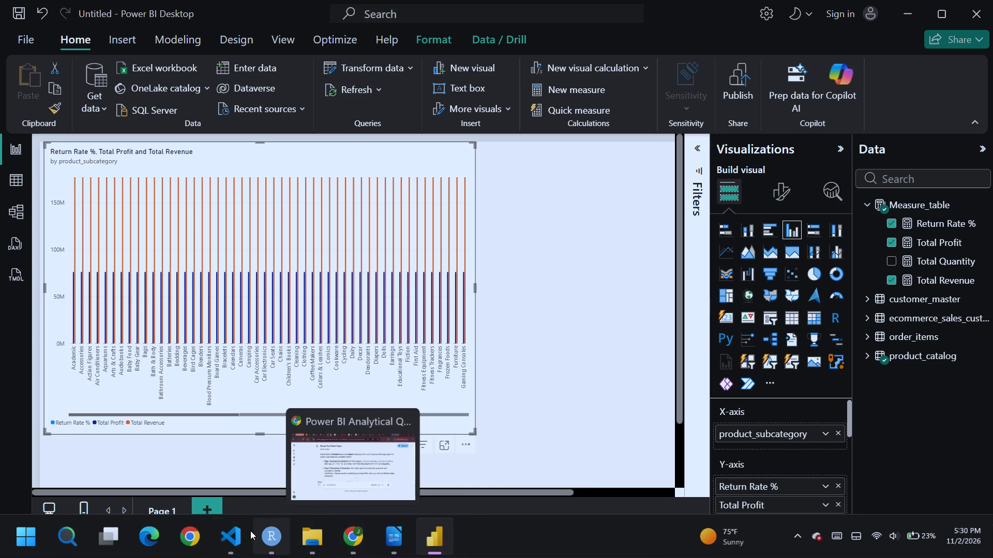
With Snipping Tool, capture the report canvas together with the Visualizations and Data panes, and copy the screenshot.
click(40, 535)
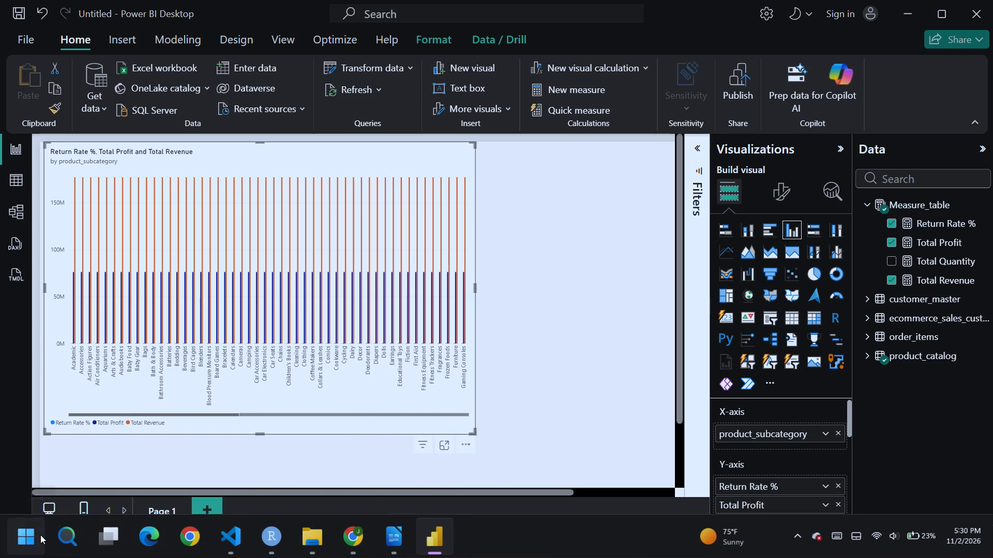
click(47, 278)
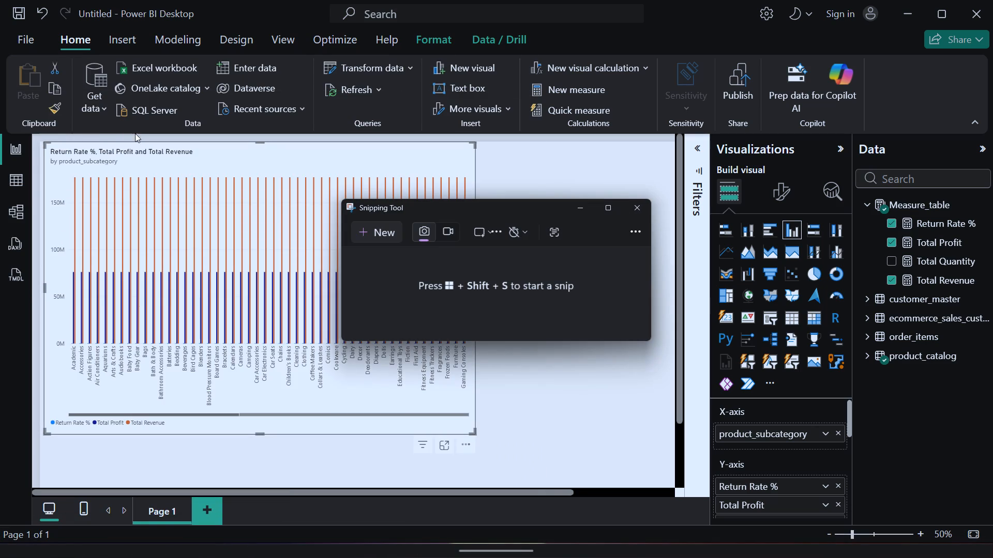
click(363, 234)
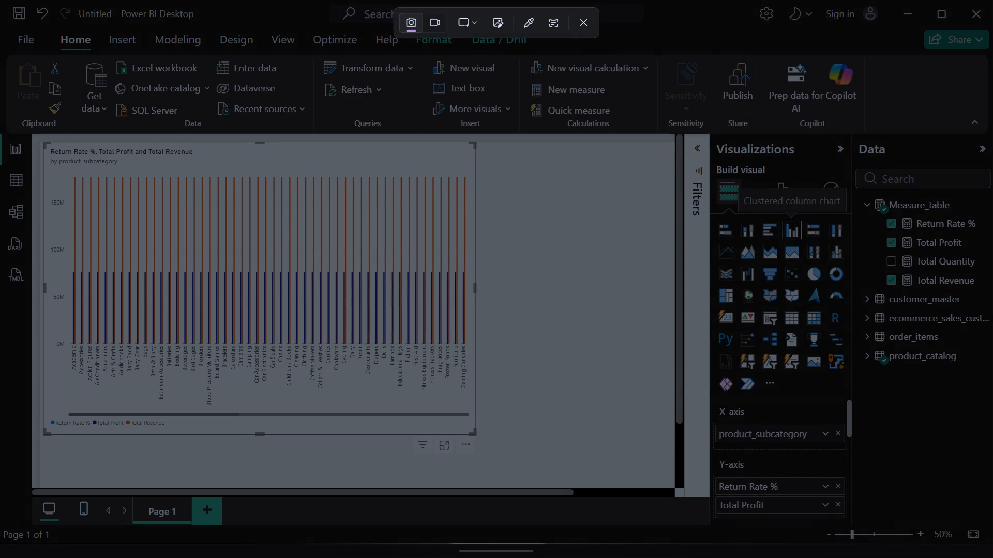
drag(27, 129, 277, 302)
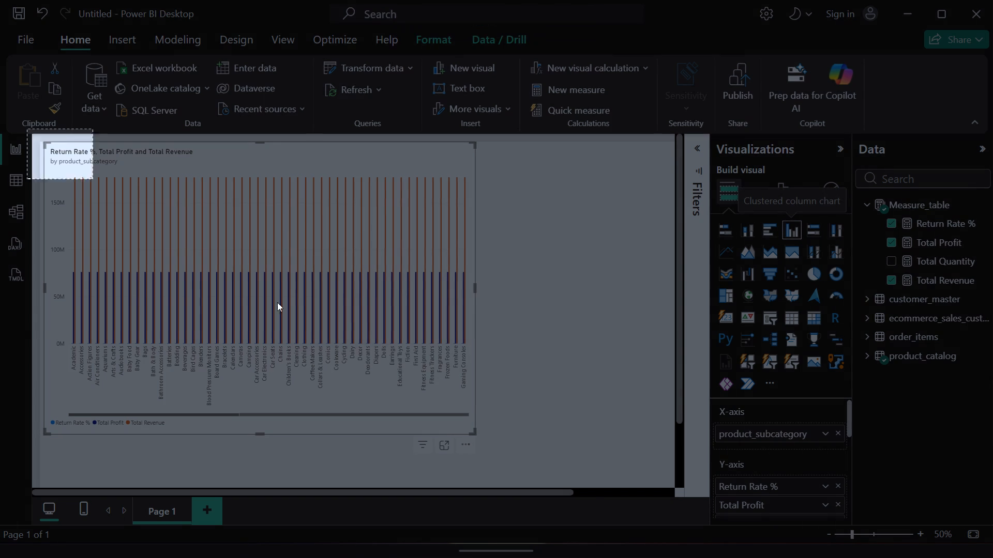
drag(277, 302, 907, 520)
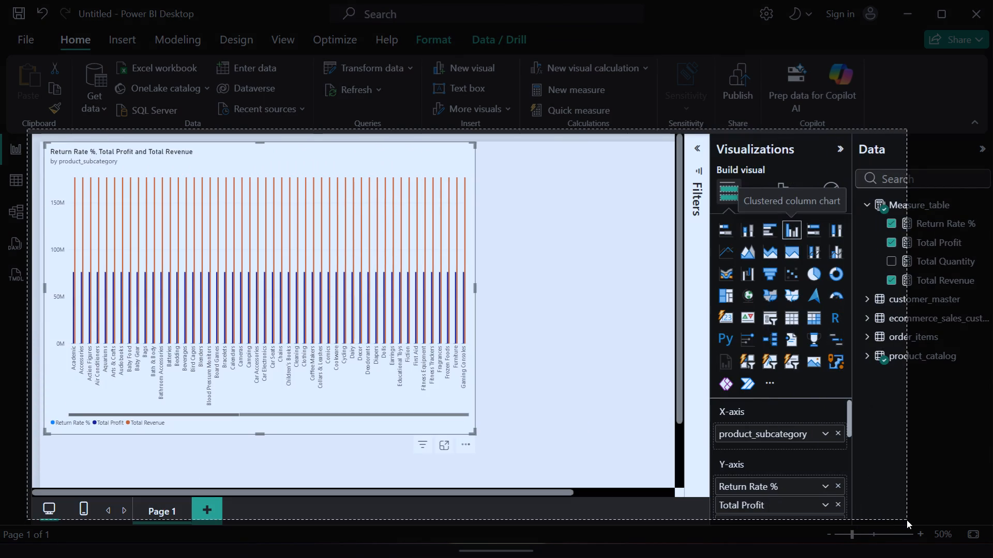
drag(907, 520, 977, 515)
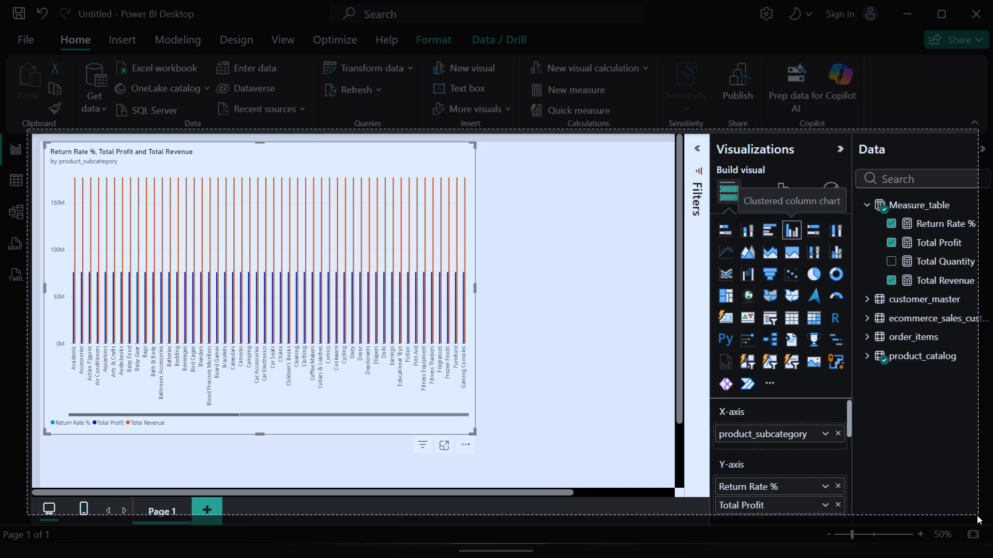
drag(977, 515, 978, 520)
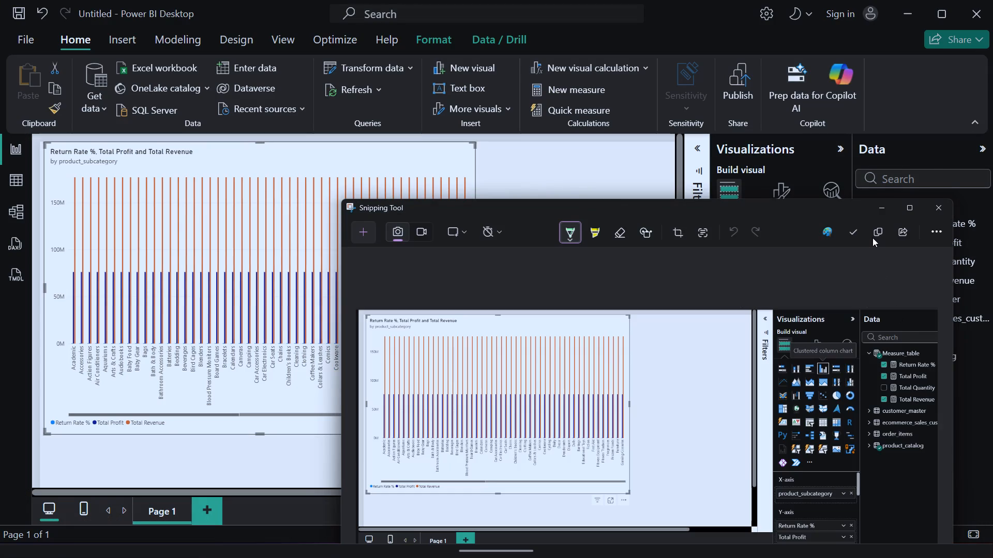
click(871, 235)
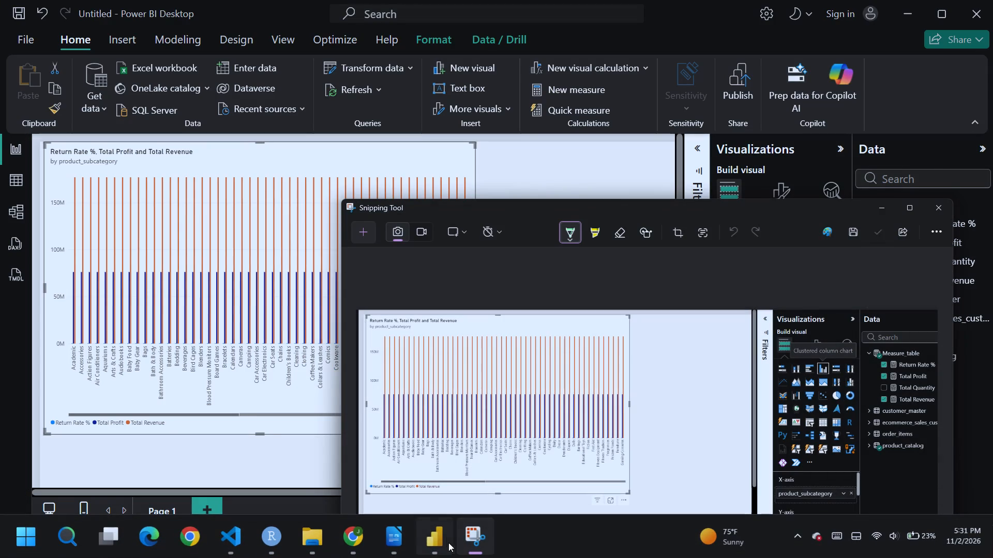
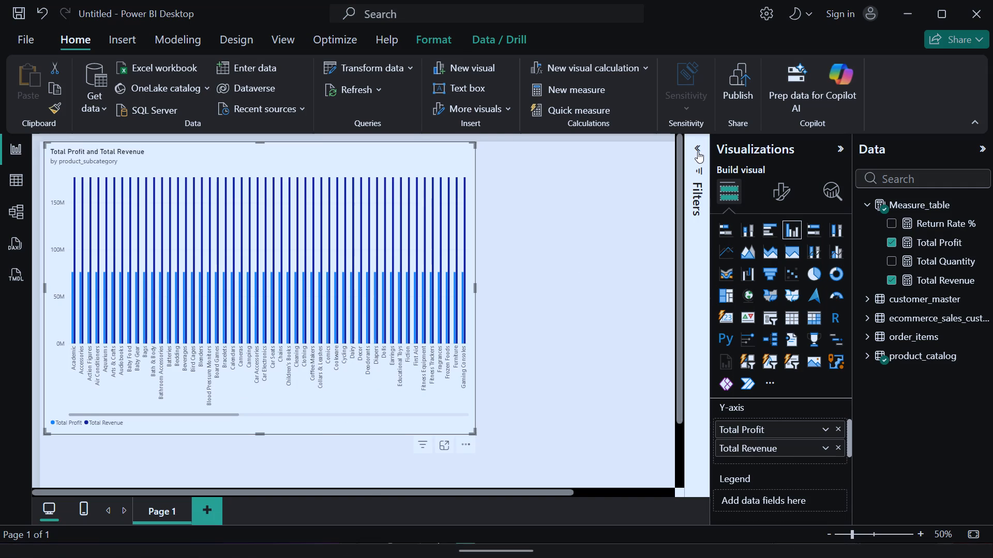
scroll(646, 231, up, 1)
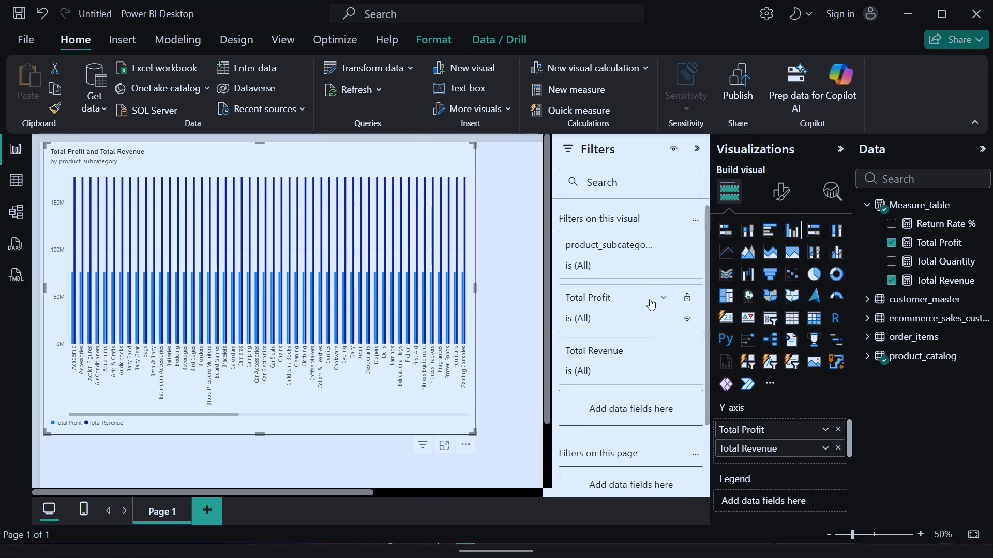
scroll(650, 299, down, 4)
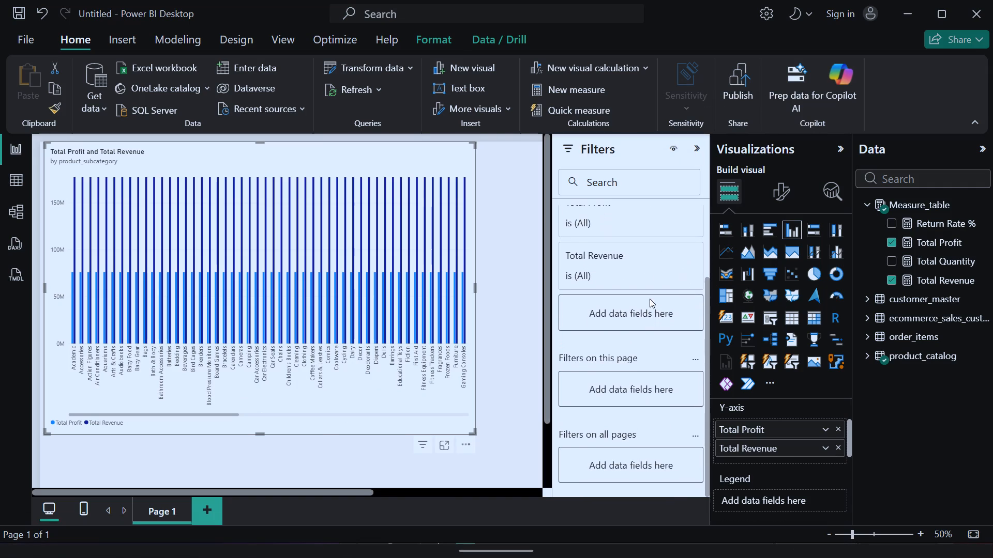
scroll(634, 312, up, 4)
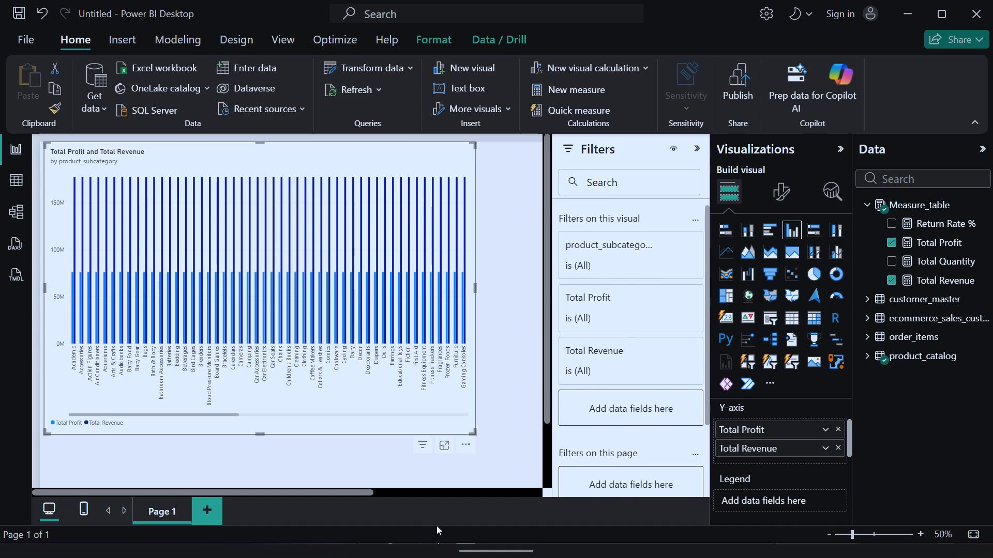
Recheck Gemini's top 10 instructions in Chrome, and in Power BI set the product_subcategory filter's type to Top N.
click(364, 542)
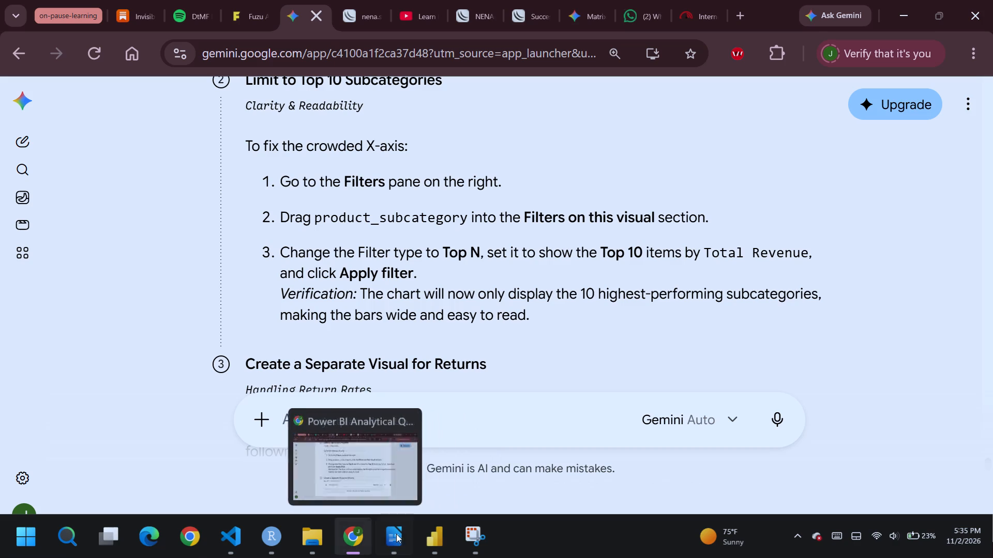
click(436, 532)
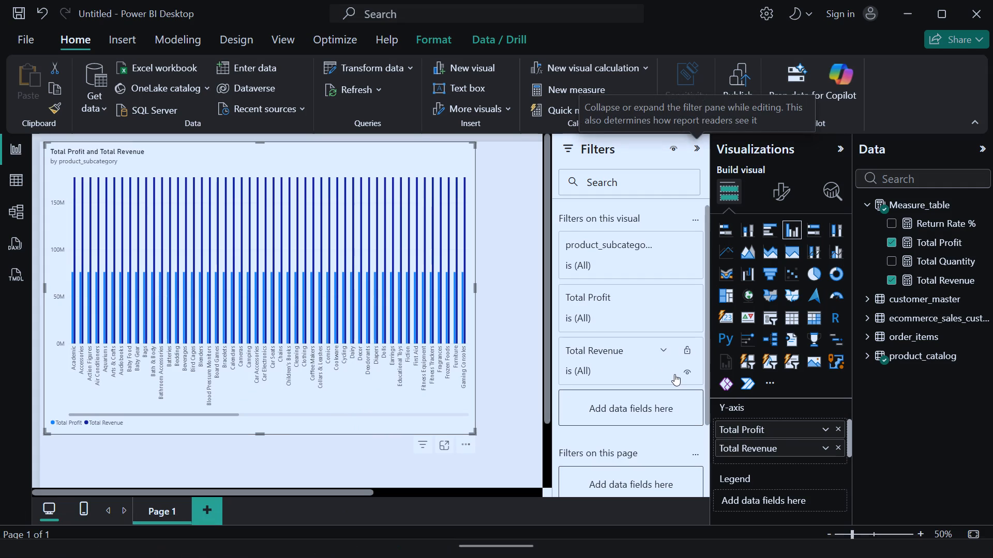
scroll(622, 312, up, 1)
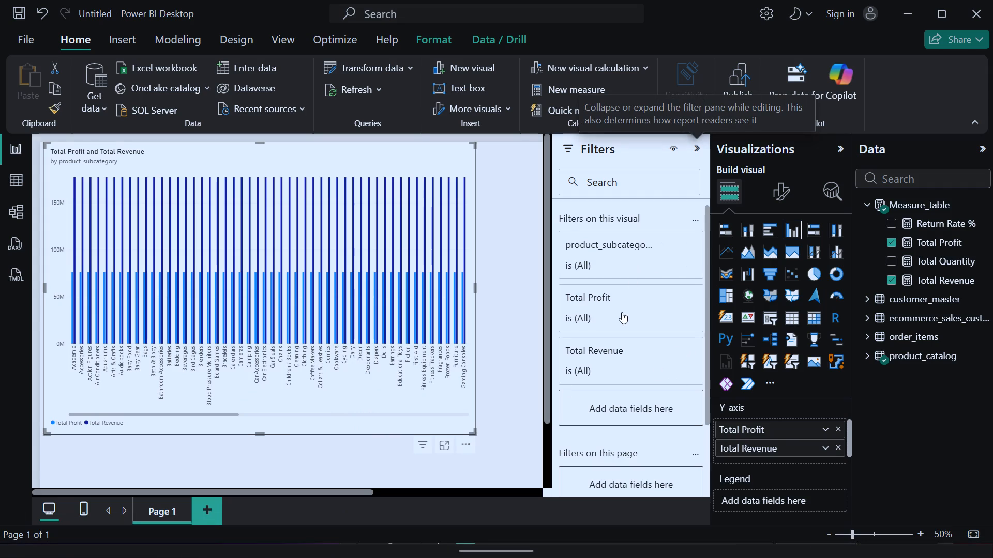
click(574, 269)
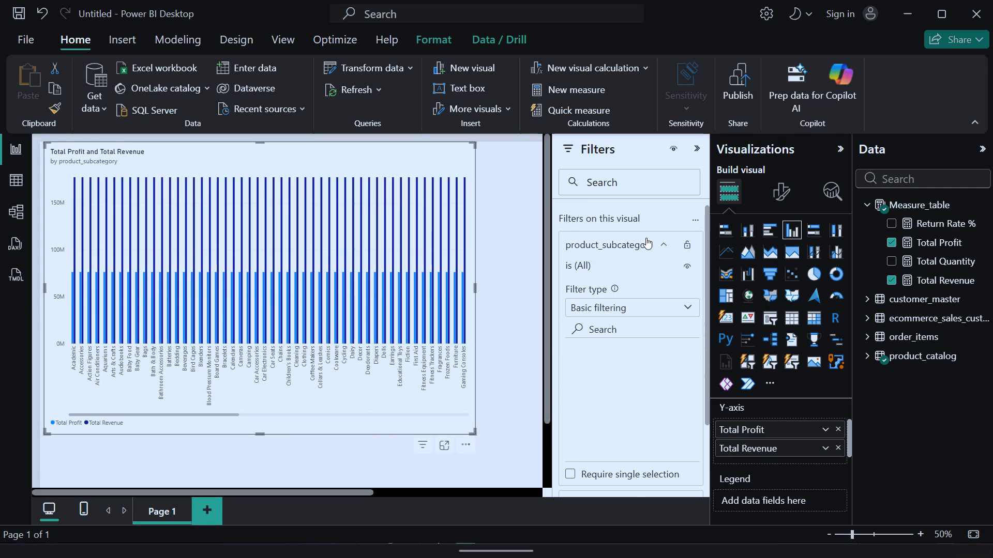
scroll(646, 296, down, 1)
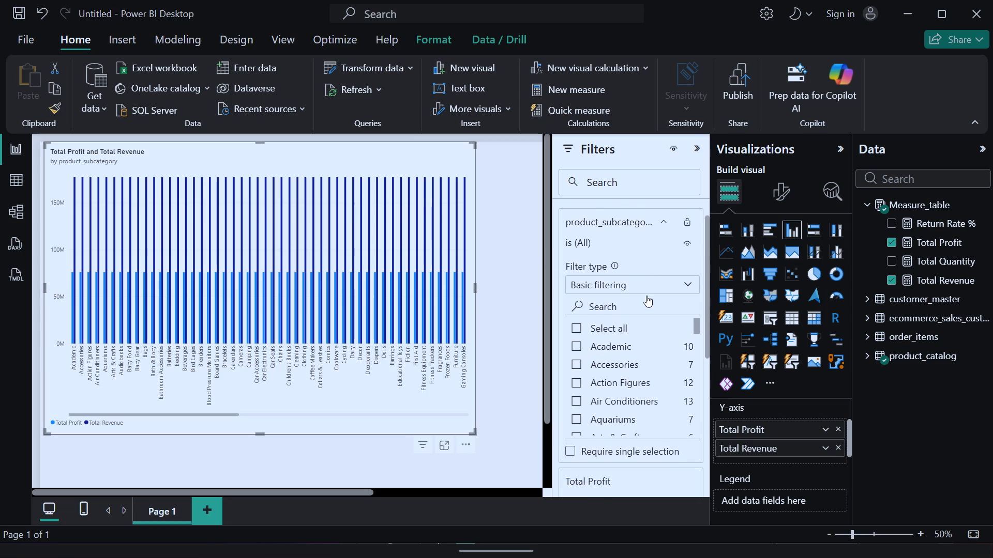
scroll(646, 296, down, 1)
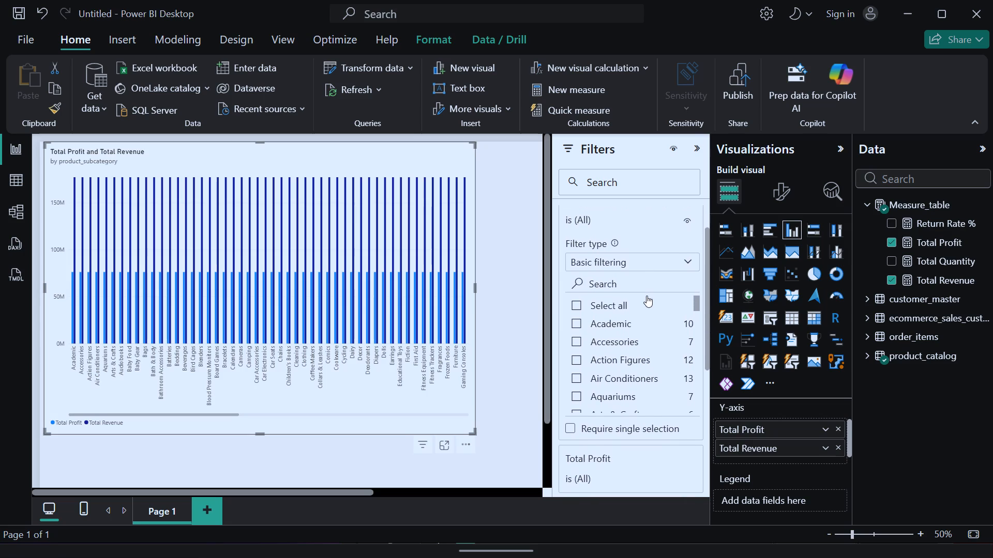
scroll(646, 296, down, 1)
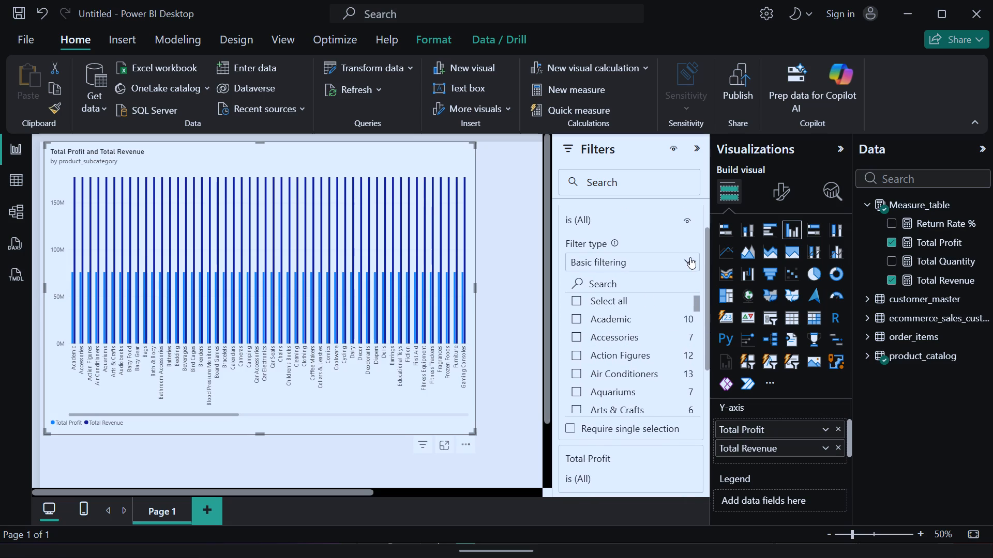
click(683, 264)
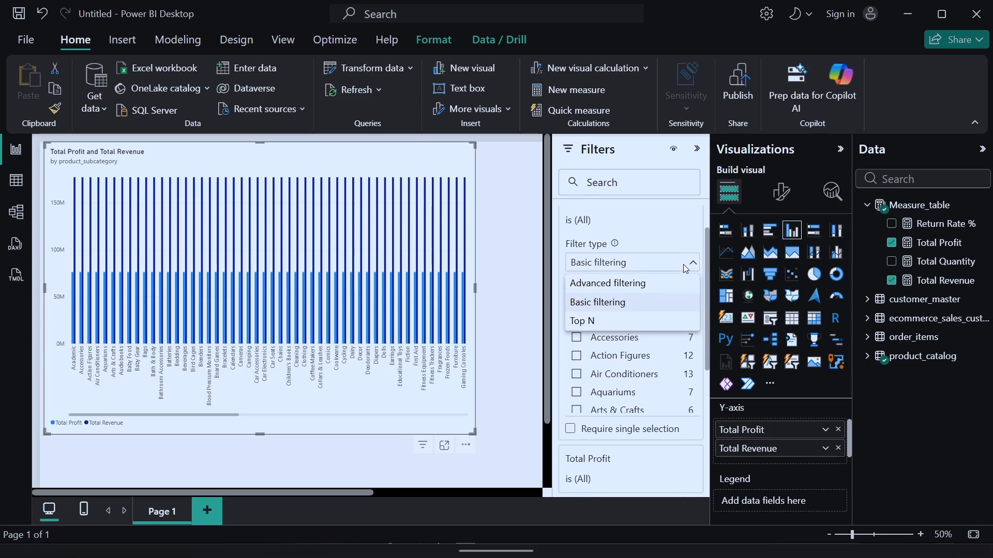
click(581, 323)
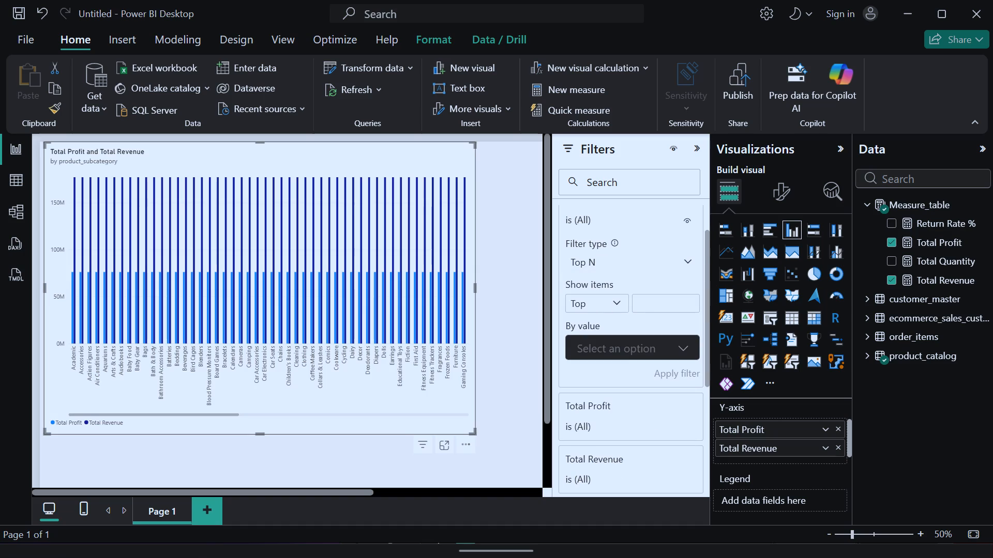
Set the product_subcategory filter to show the top 10 items by Total Revenue, recheck Gemini's instructions in Chrome, and apply the filter in Power BI.
click(637, 301)
key(1)
key(0)
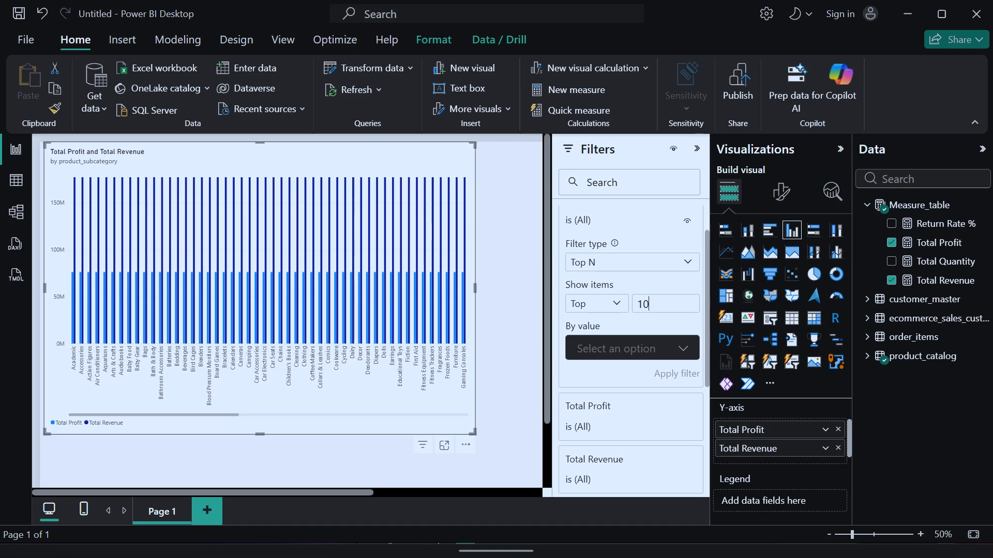
click(685, 345)
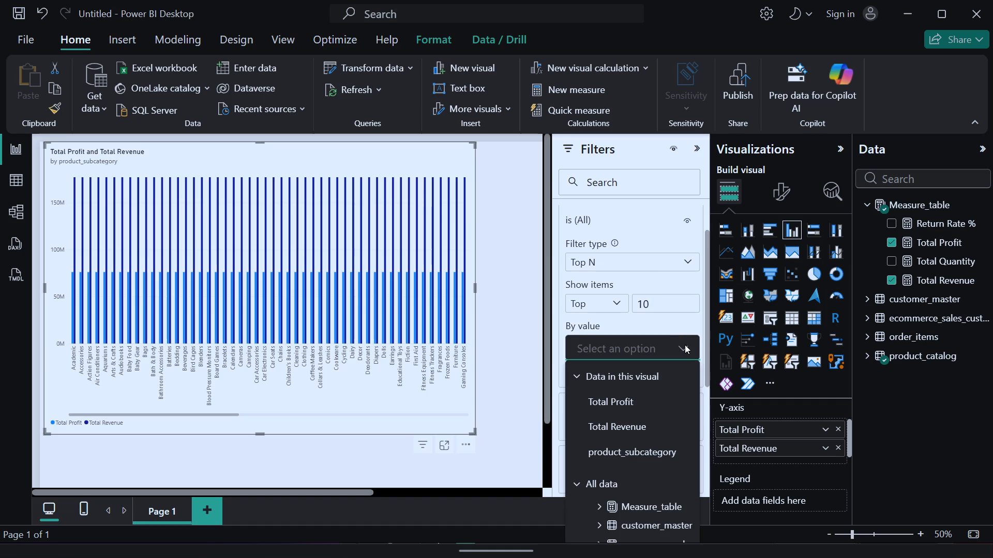
click(641, 425)
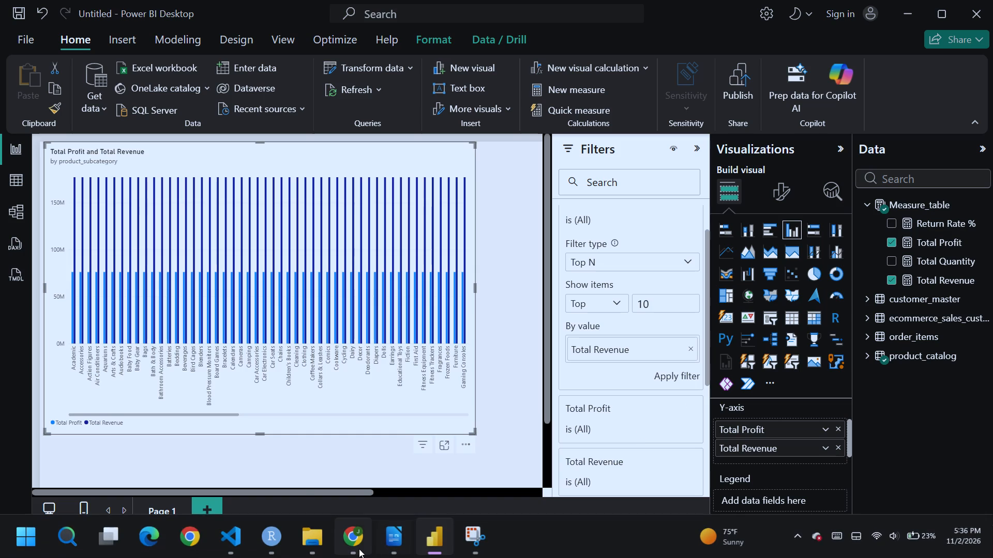
click(356, 549)
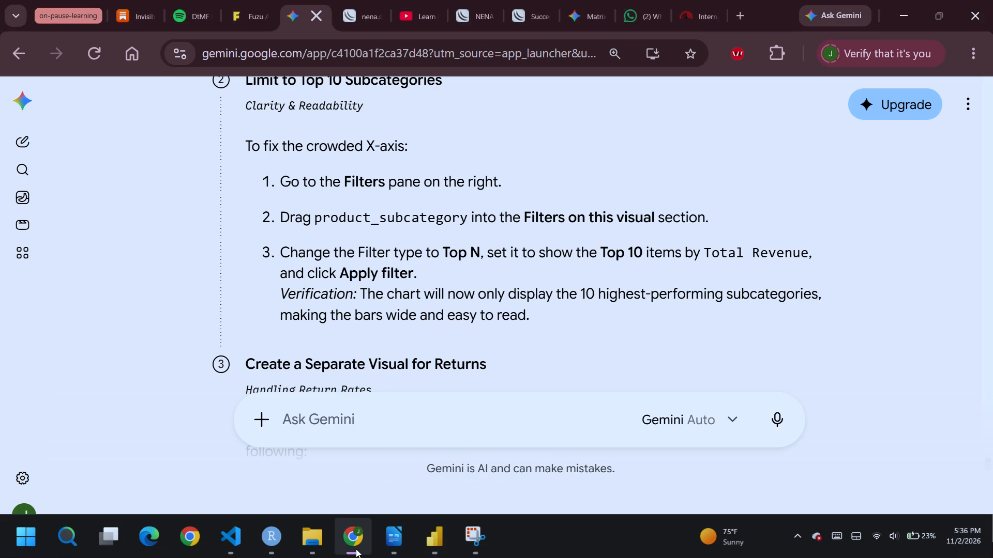
scroll(486, 347, down, 1)
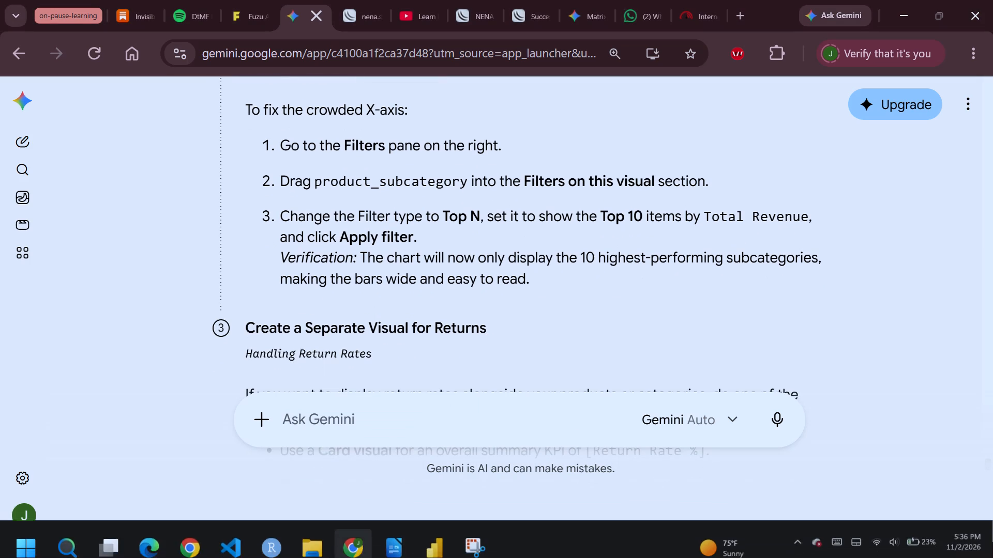
click(428, 540)
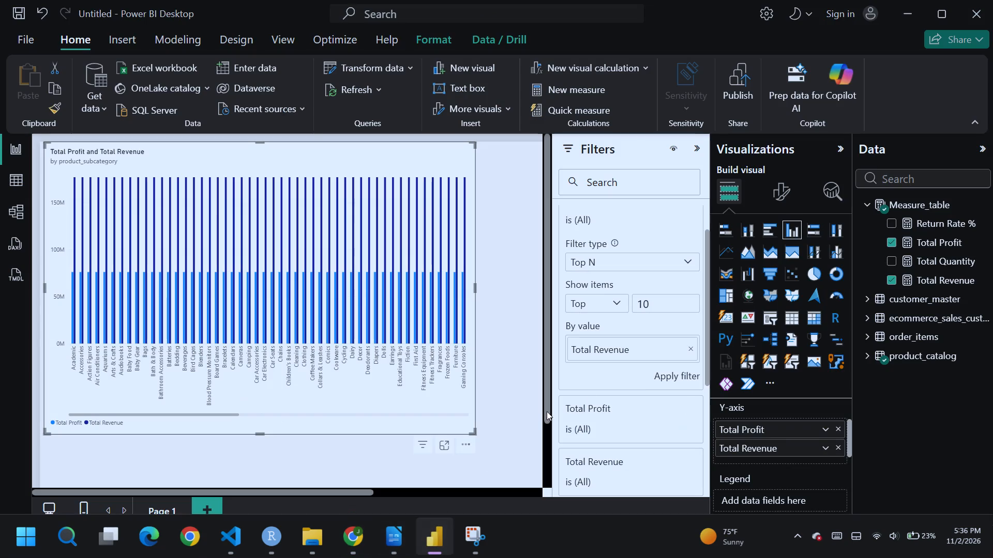
click(672, 370)
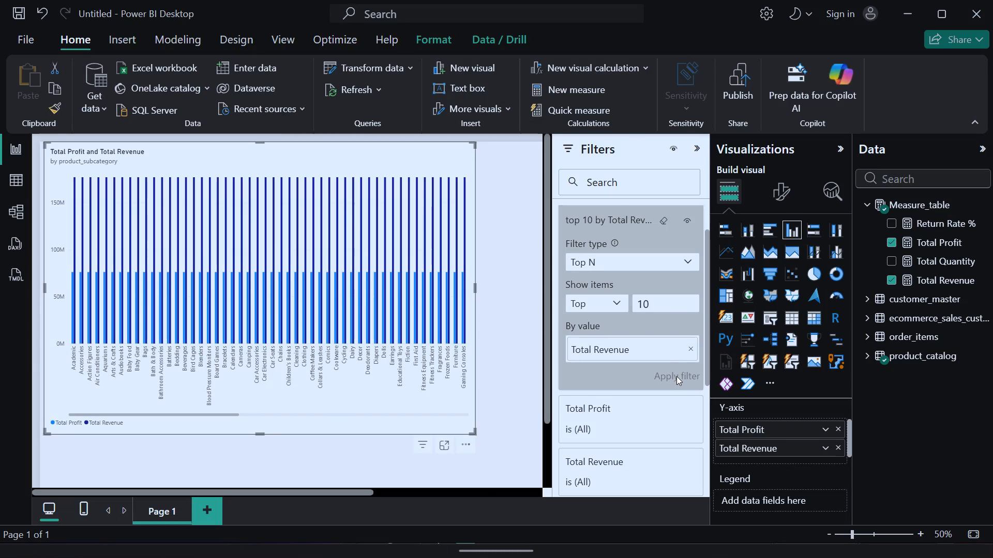
click(676, 376)
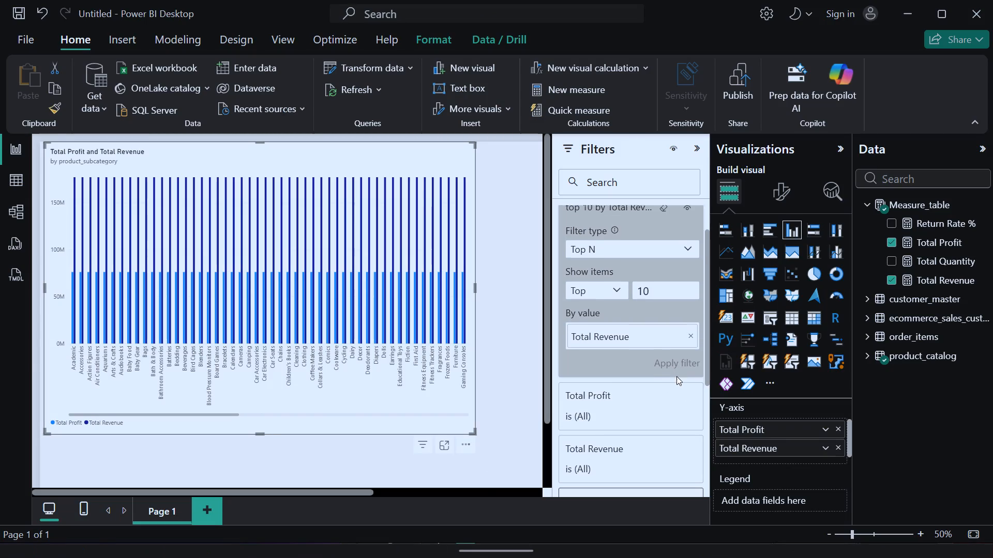
Review the applied product_subcategory filter's settings and the other filters on the chart and page.
scroll(676, 376, up, 3)
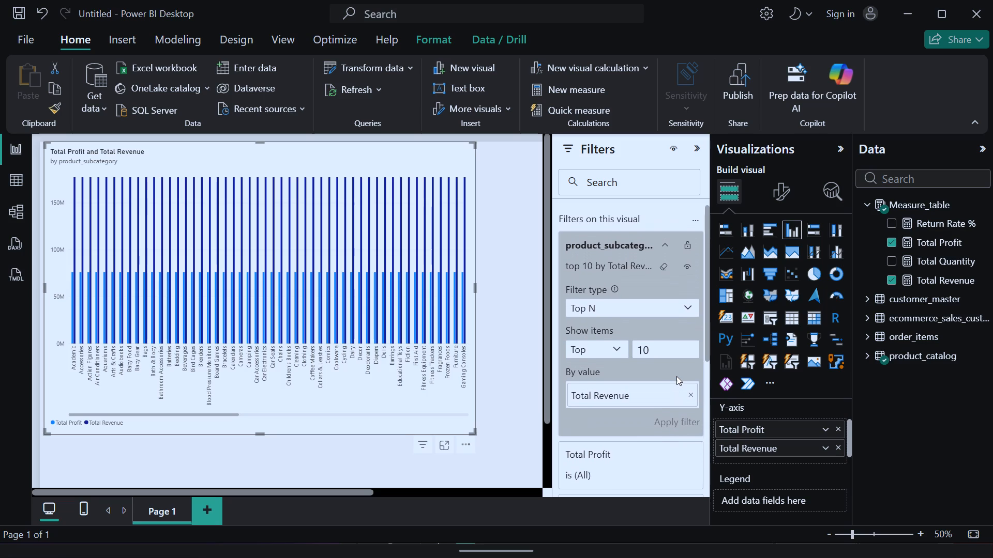
scroll(676, 376, up, 1)
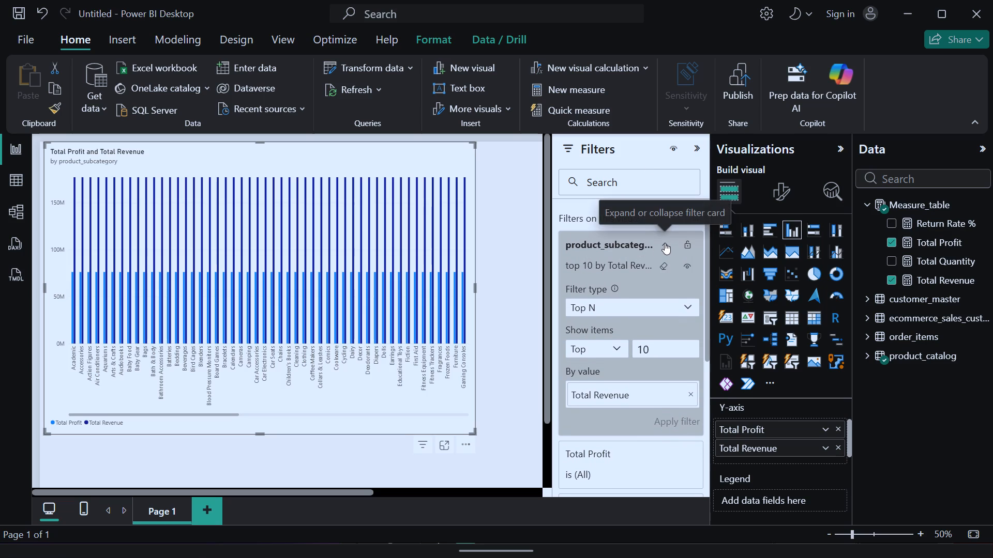
scroll(652, 326, down, 2)
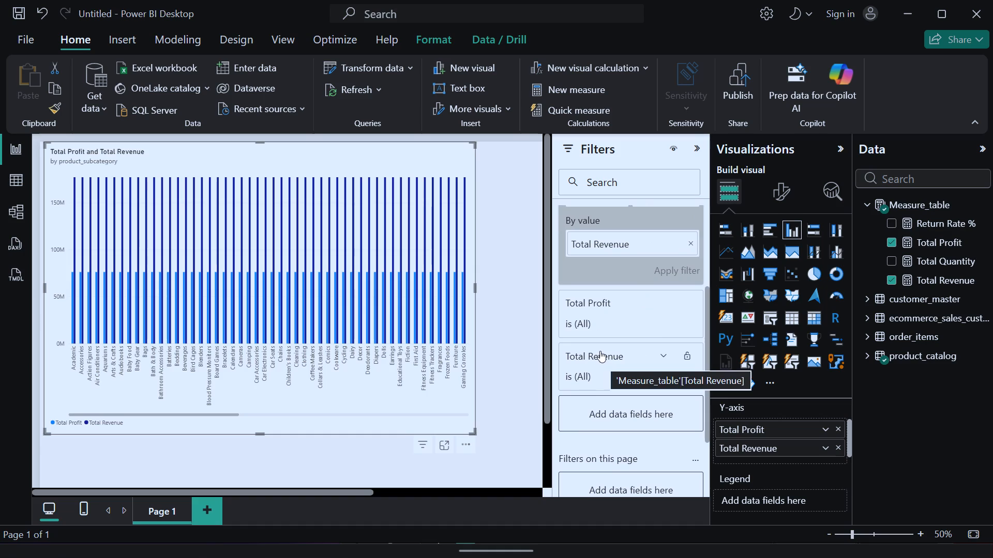
scroll(622, 322, up, 4)
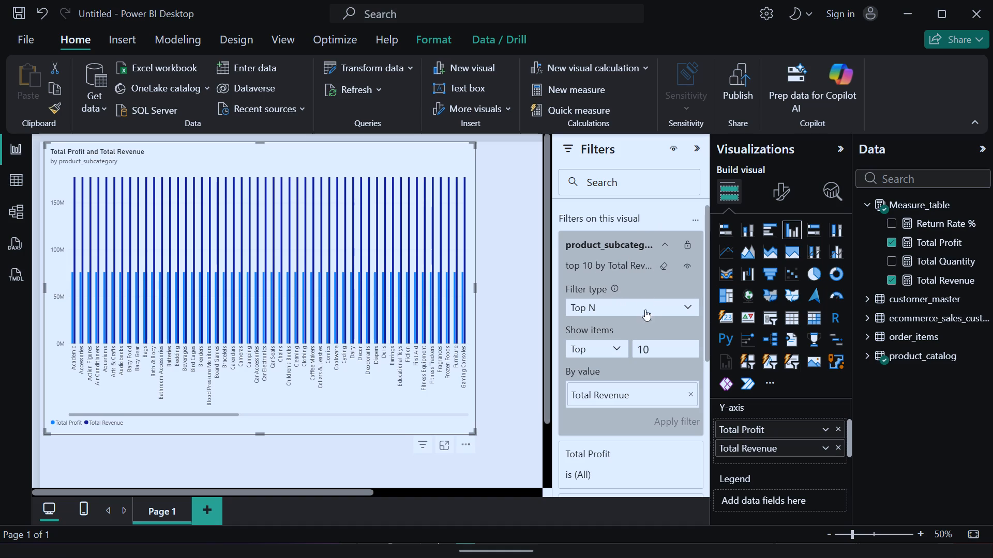
scroll(637, 347, down, 2)
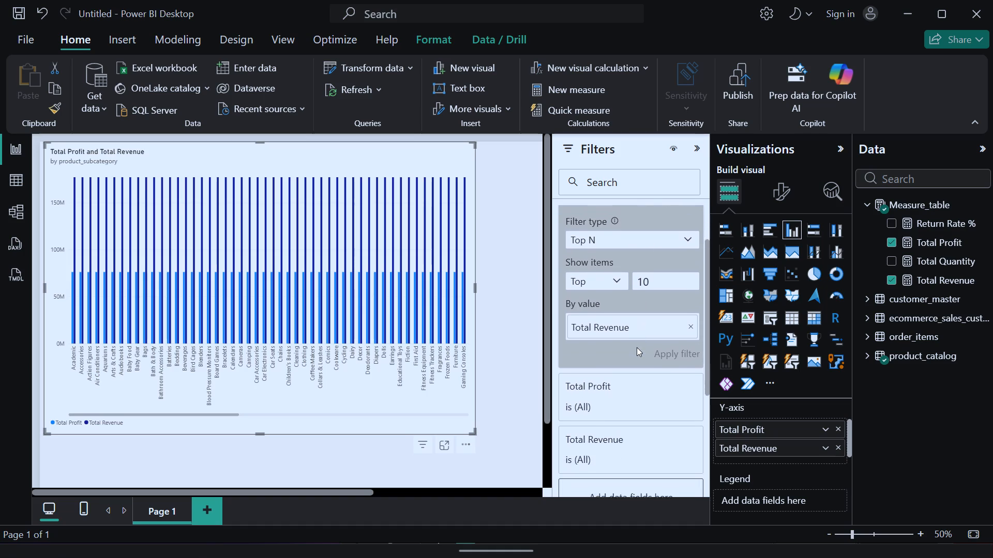
scroll(637, 347, down, 2)
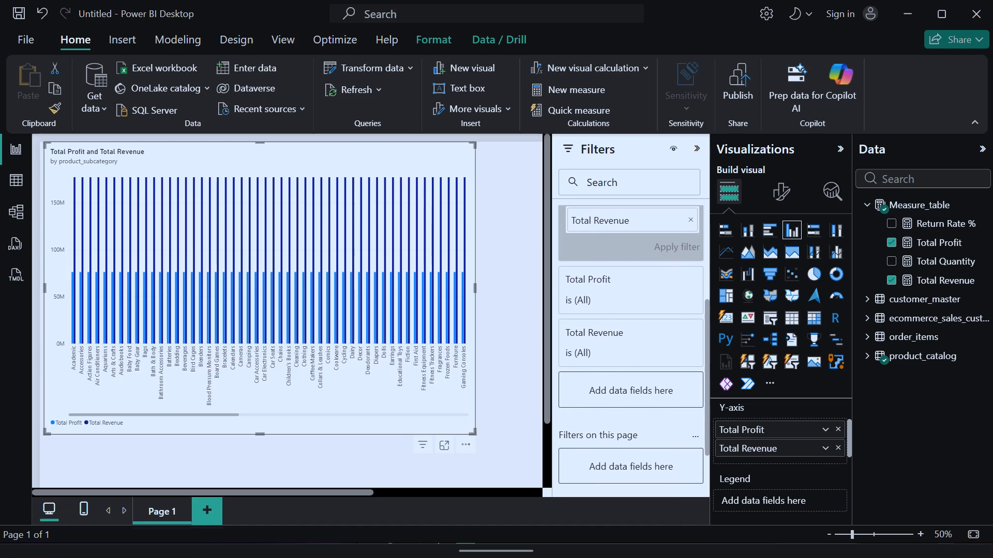
click(357, 551)
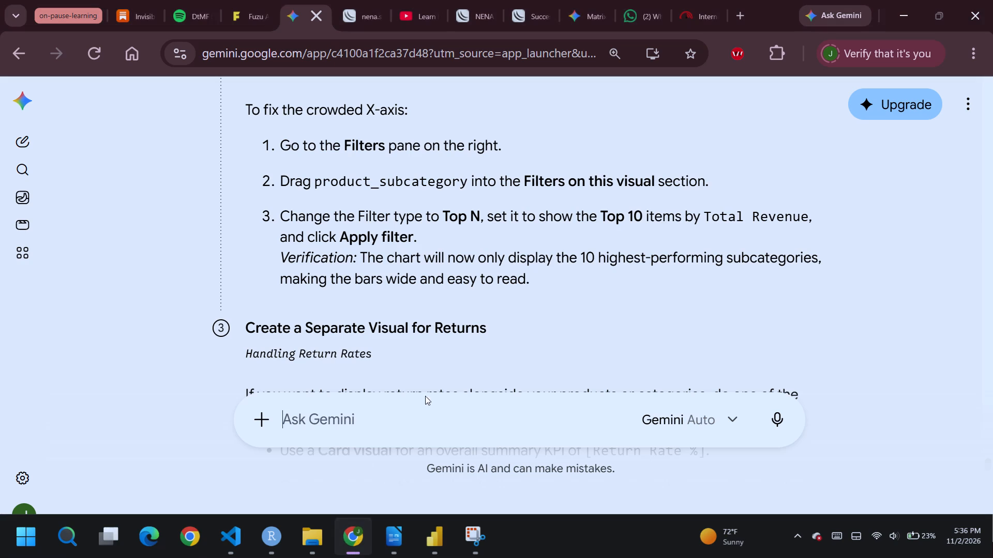
scroll(488, 358, down, 3)
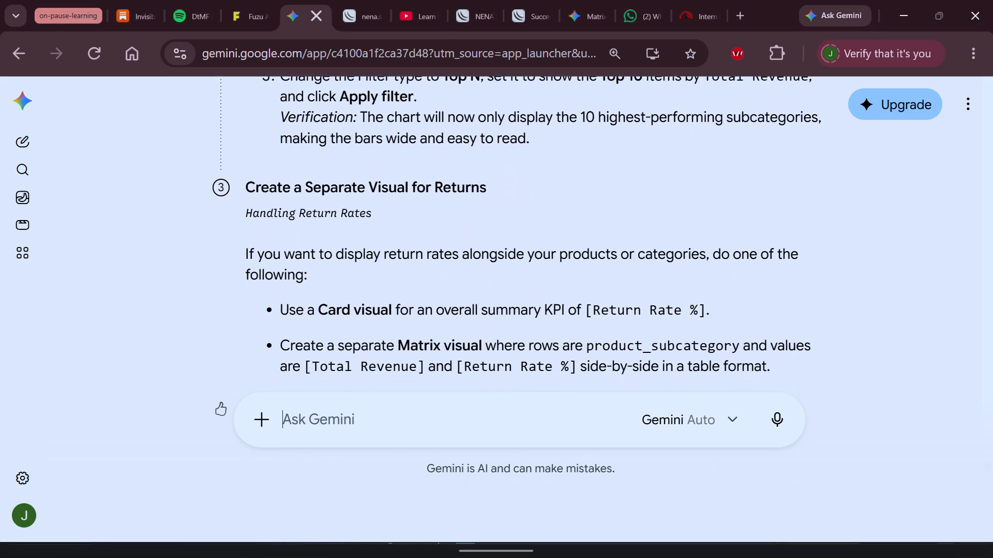
scroll(488, 358, down, 2)
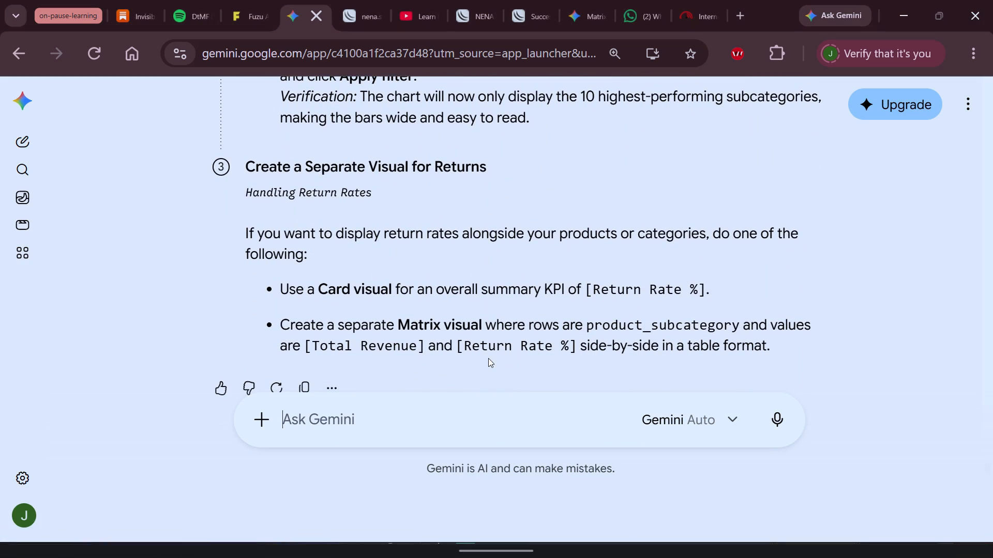